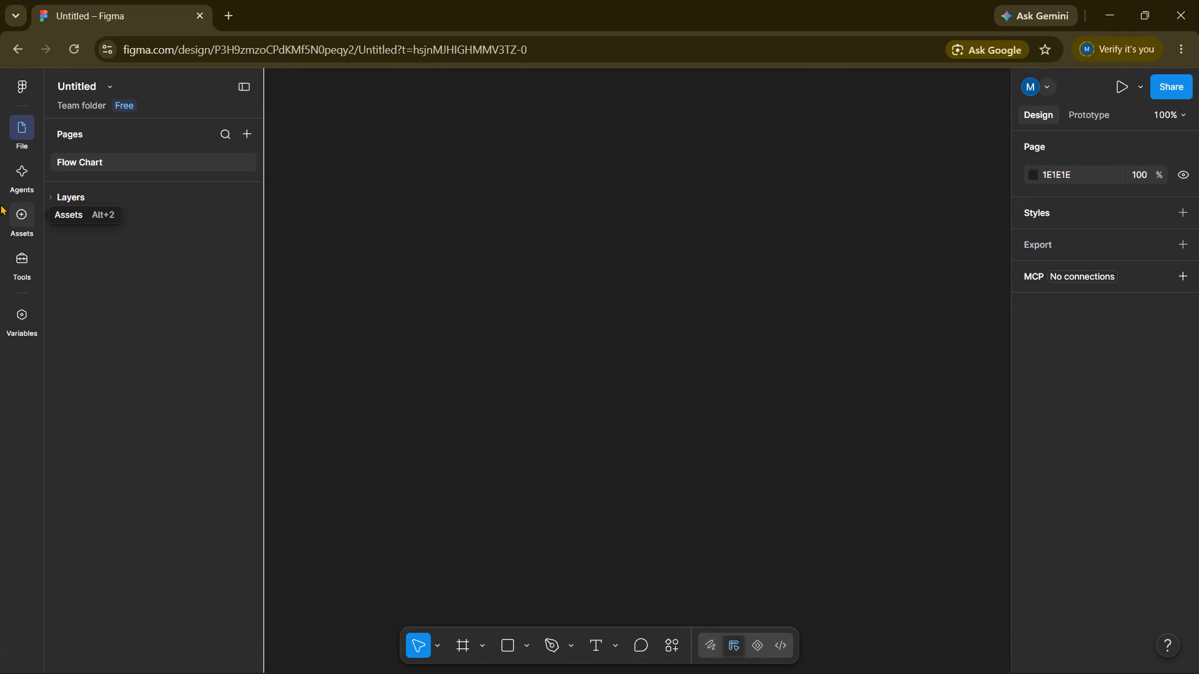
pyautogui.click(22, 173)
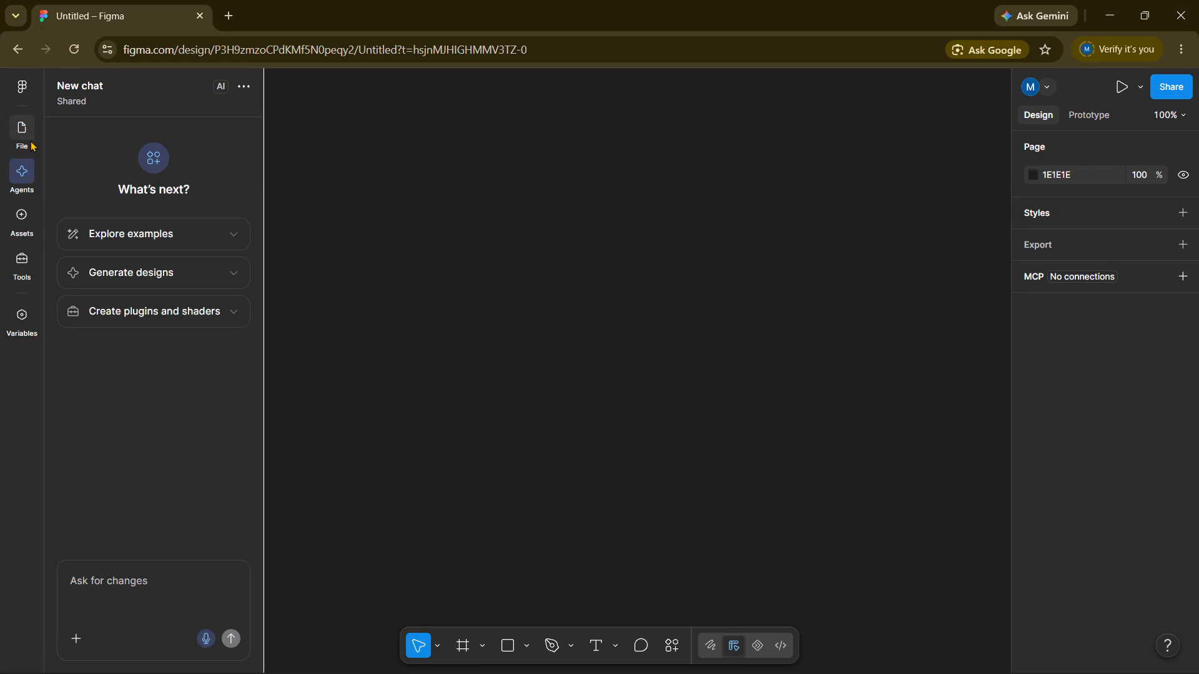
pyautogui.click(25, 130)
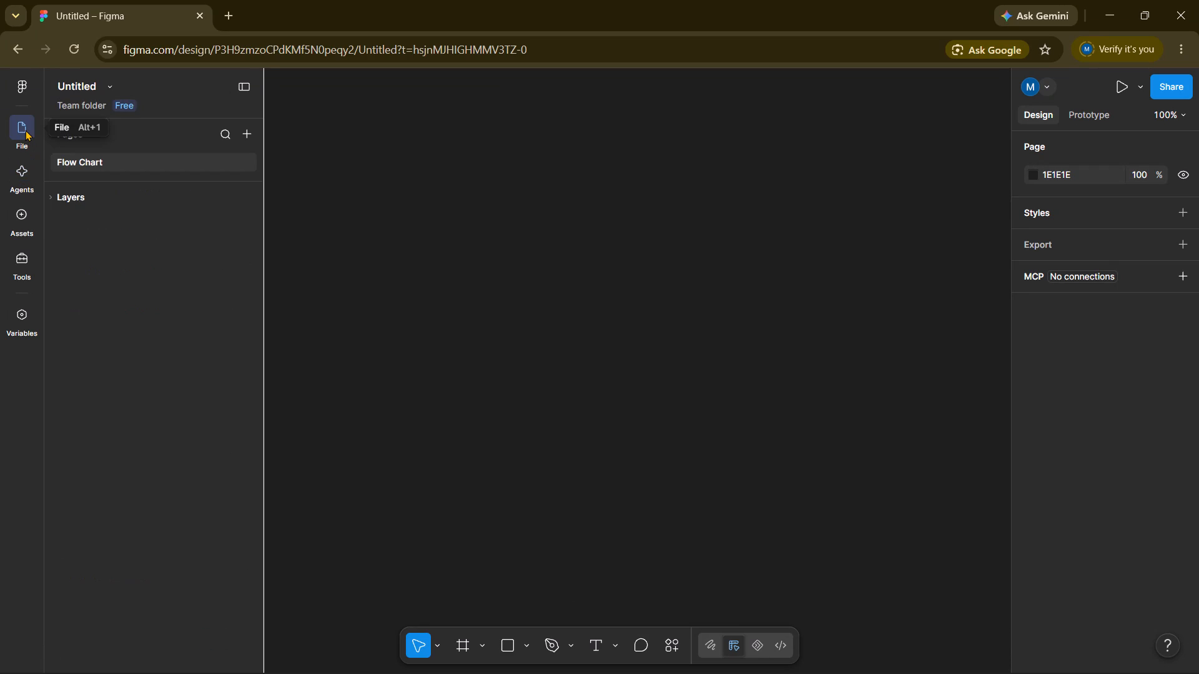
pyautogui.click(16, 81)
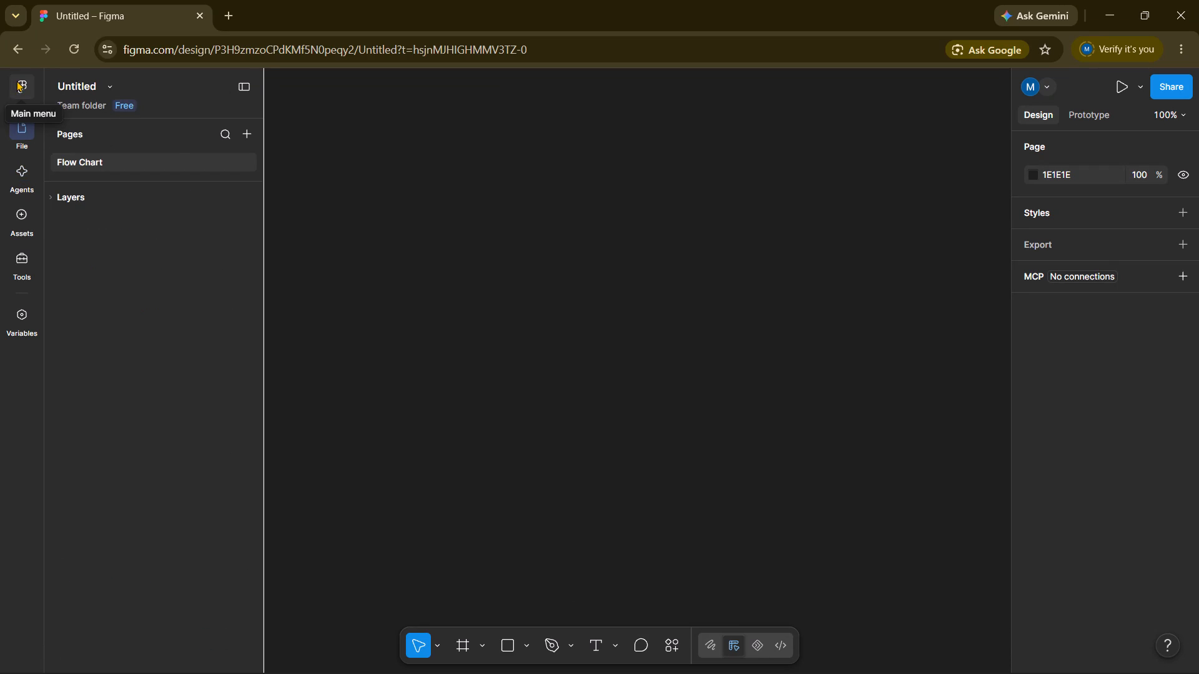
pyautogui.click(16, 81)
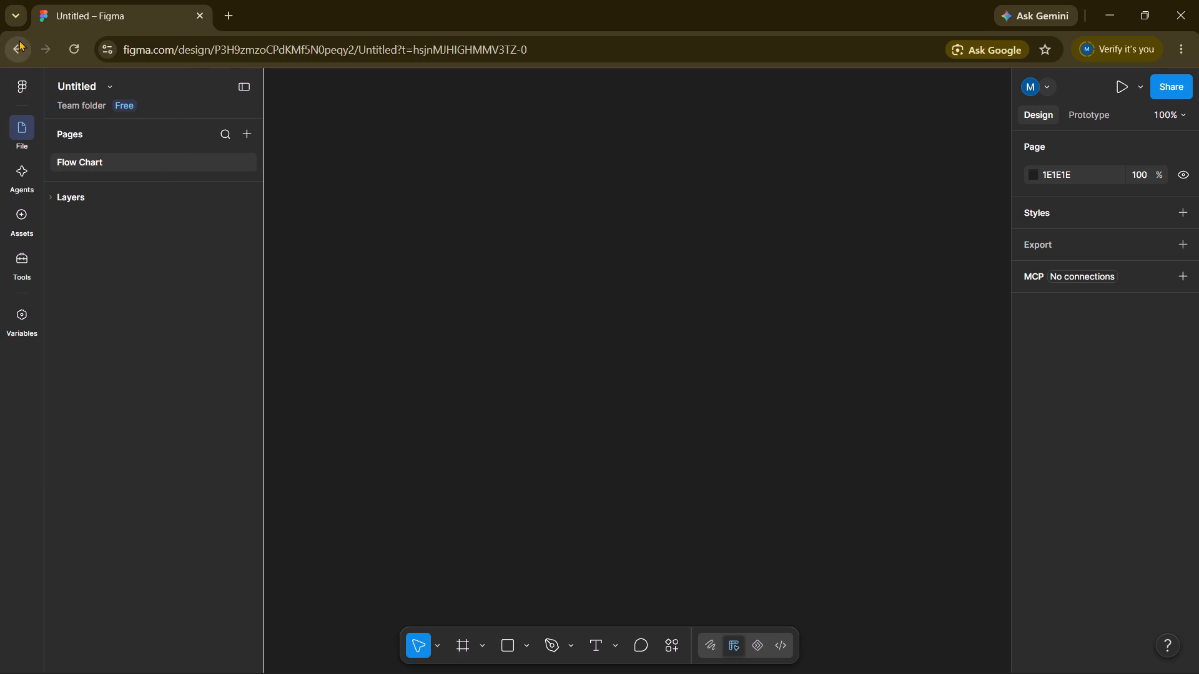
# Return from the open design file to the Recents page and look through the recently viewed files.
pyautogui.click(19, 40)
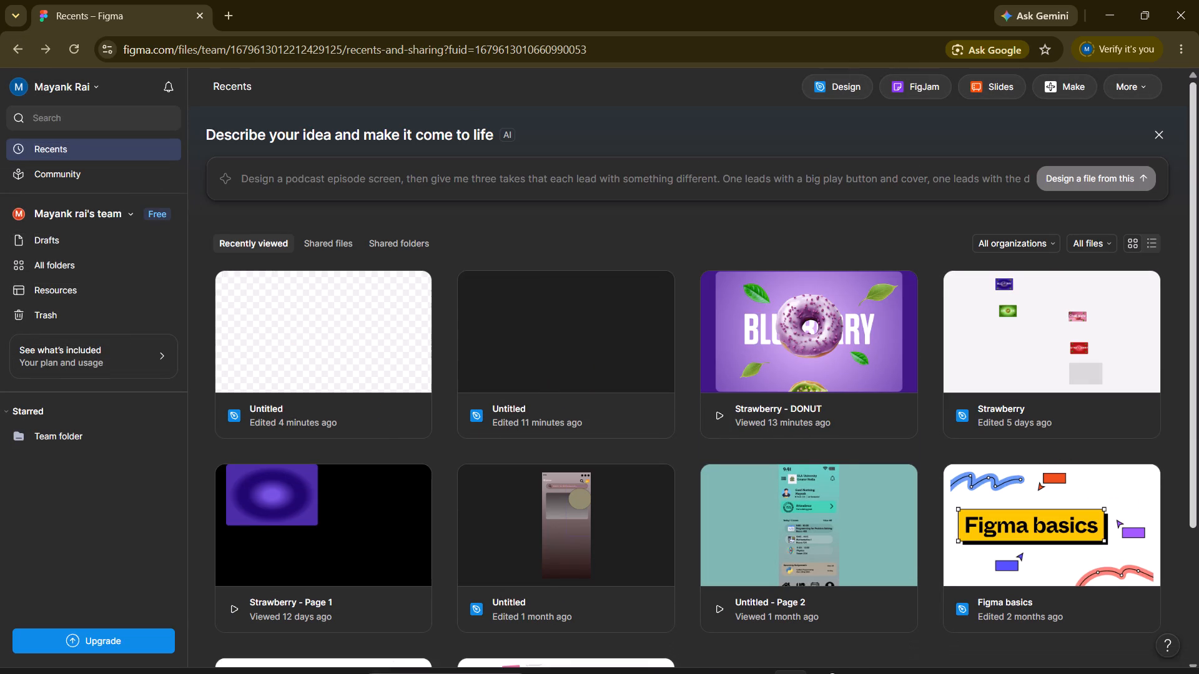
pyautogui.click(823, 363)
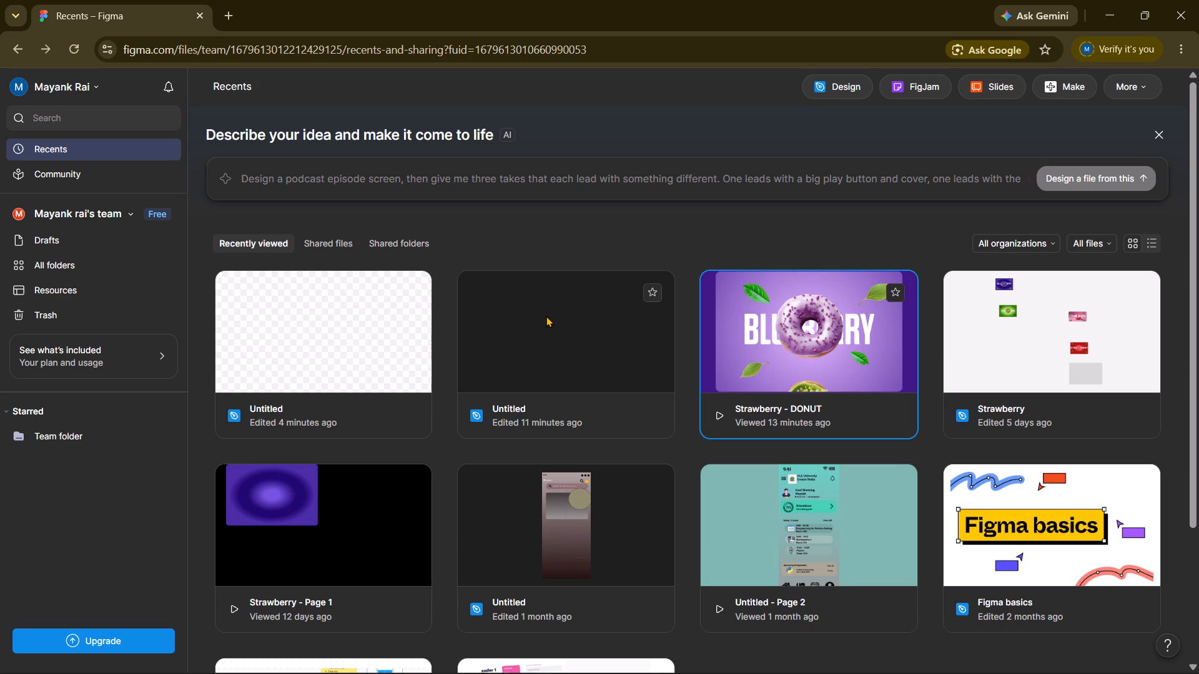
pyautogui.scroll(-2, 456, 287)
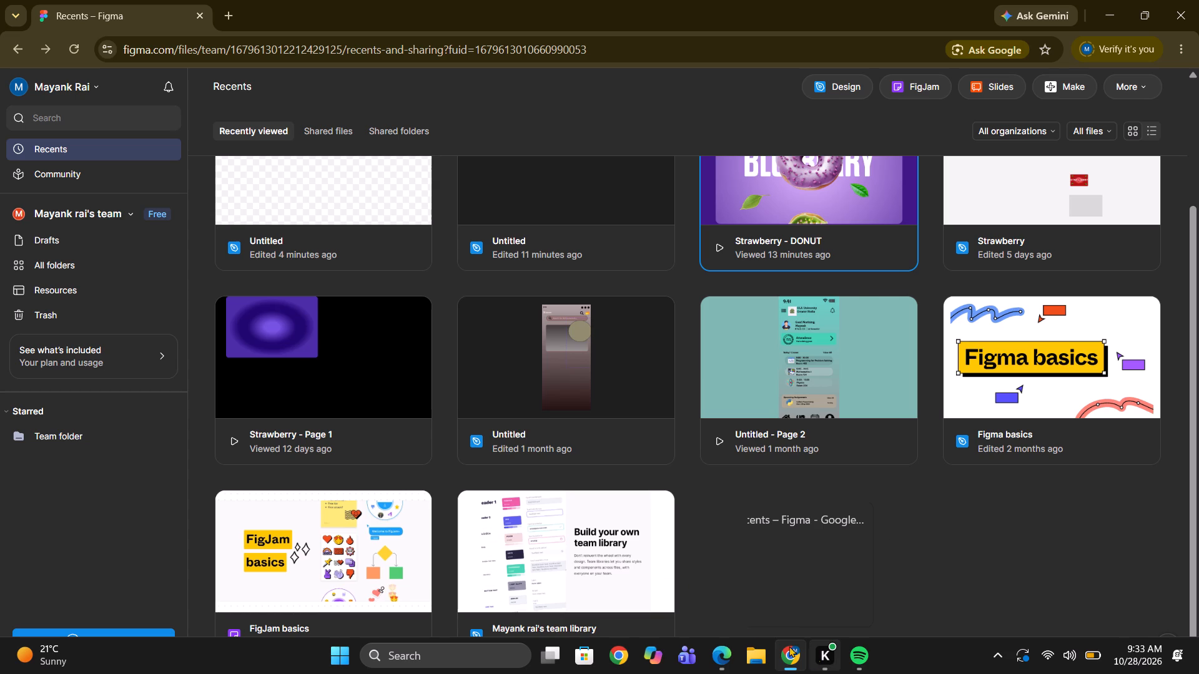
pyautogui.scroll(-3, 714, 525)
pyautogui.scroll(1, 714, 525)
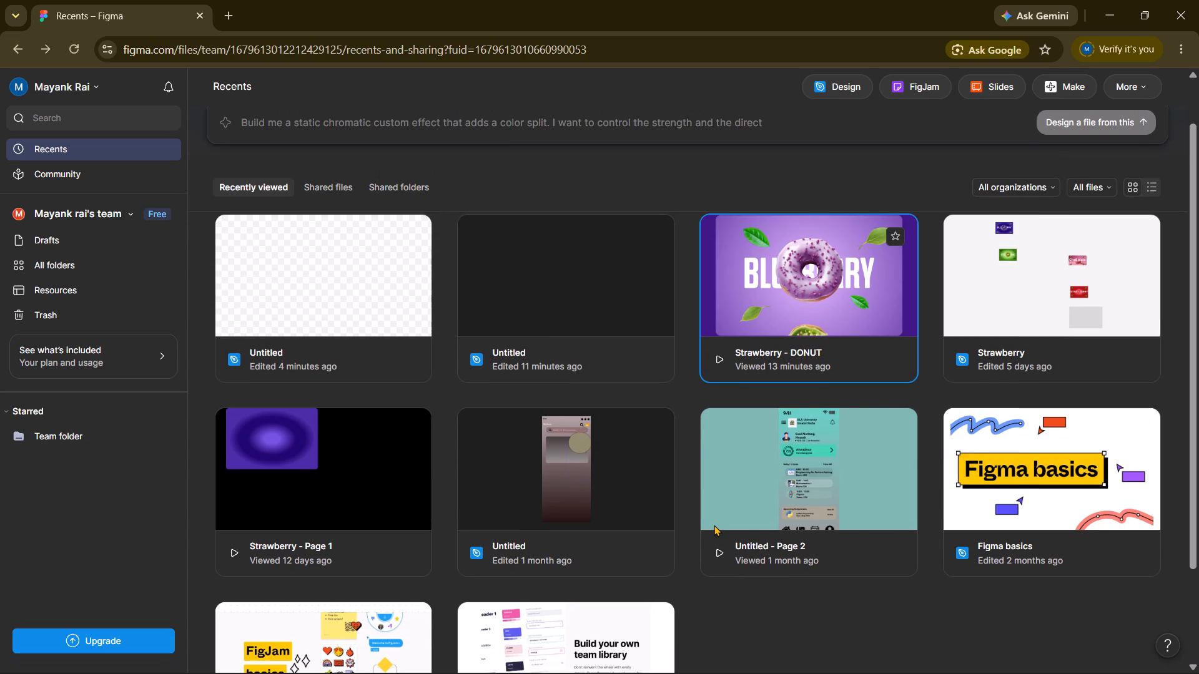
pyautogui.scroll(1, 714, 525)
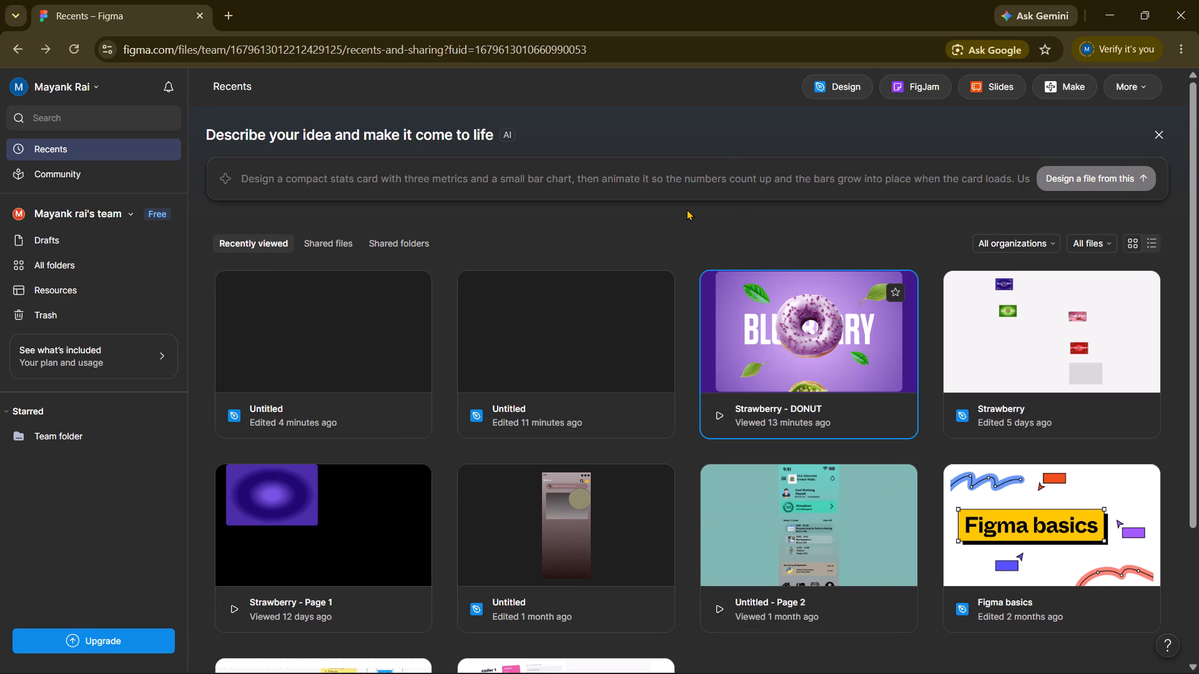
pyautogui.scroll(-2, 686, 209)
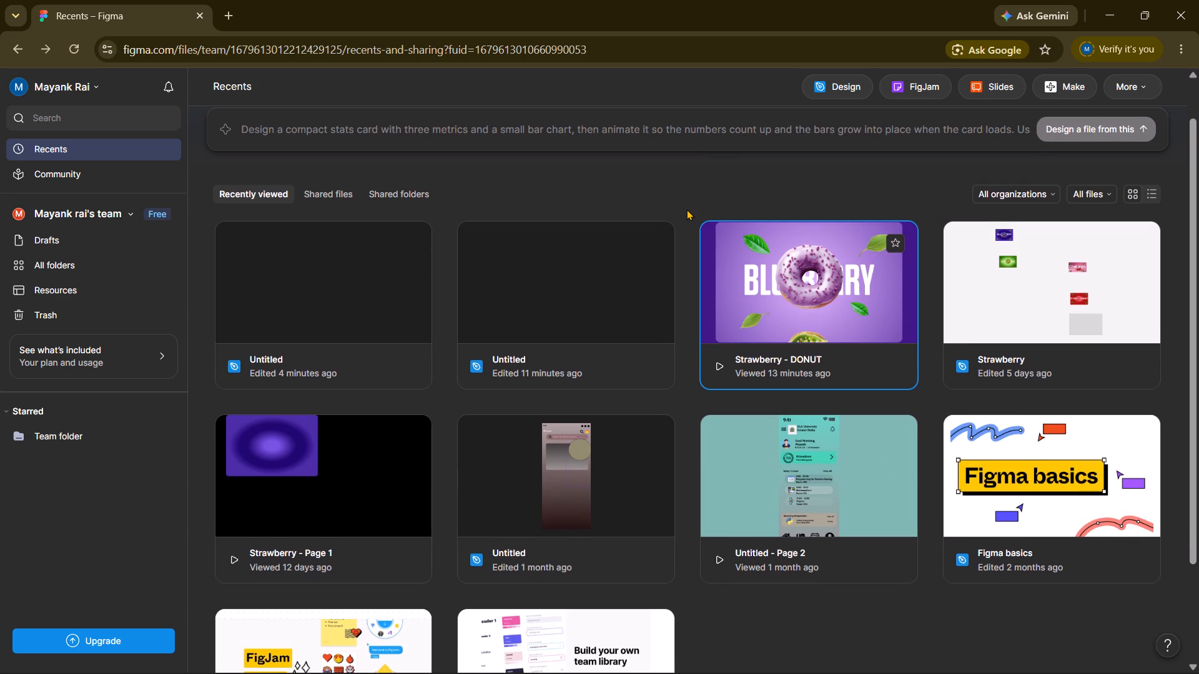
pyautogui.scroll(-1, 686, 209)
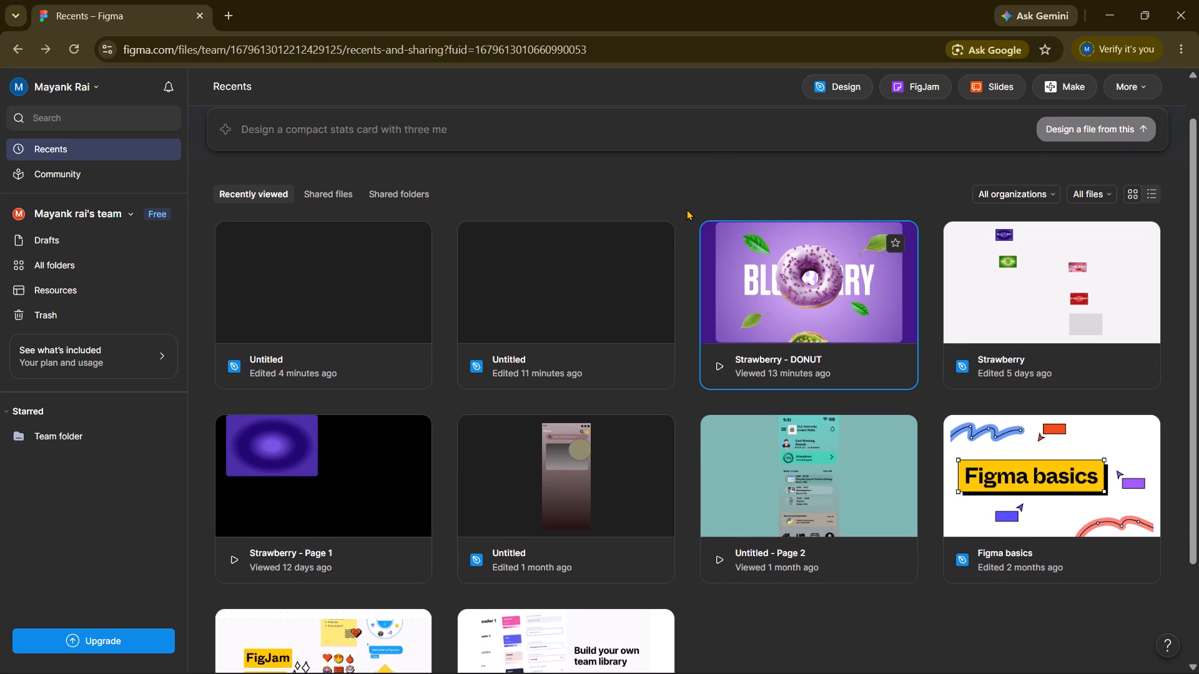
pyautogui.scroll(-1, 686, 209)
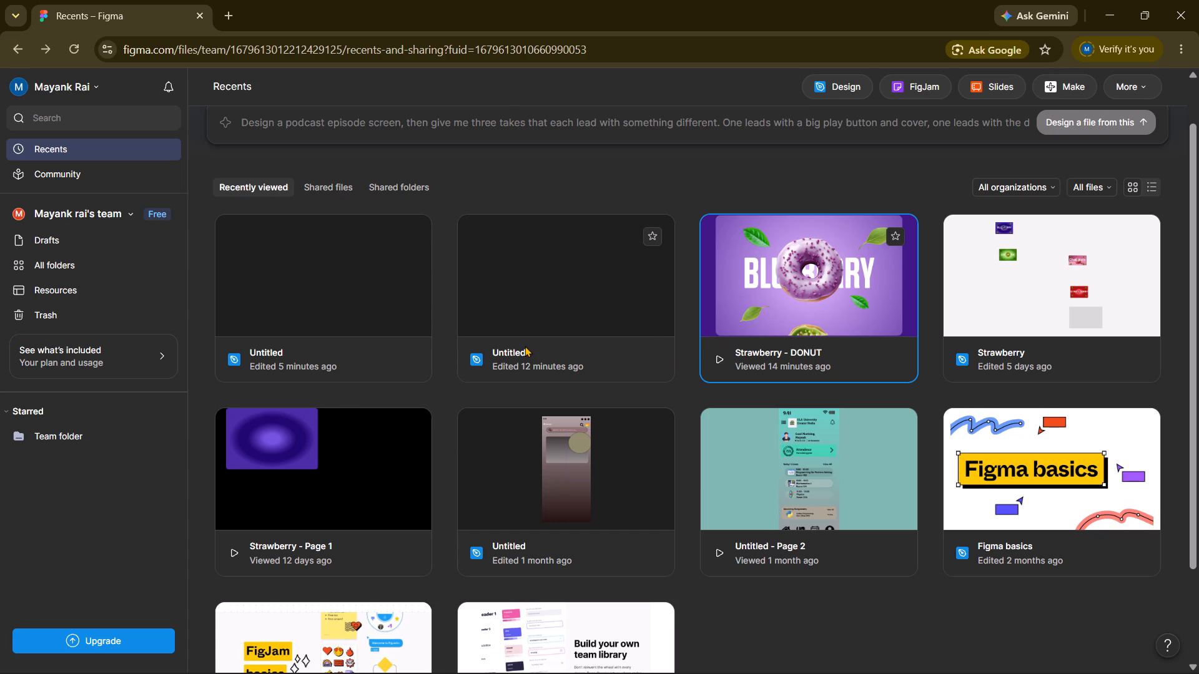
# Open the second Untitled file in the recently viewed list to check its contents, and return to Recents.
pyautogui.click(601, 306)
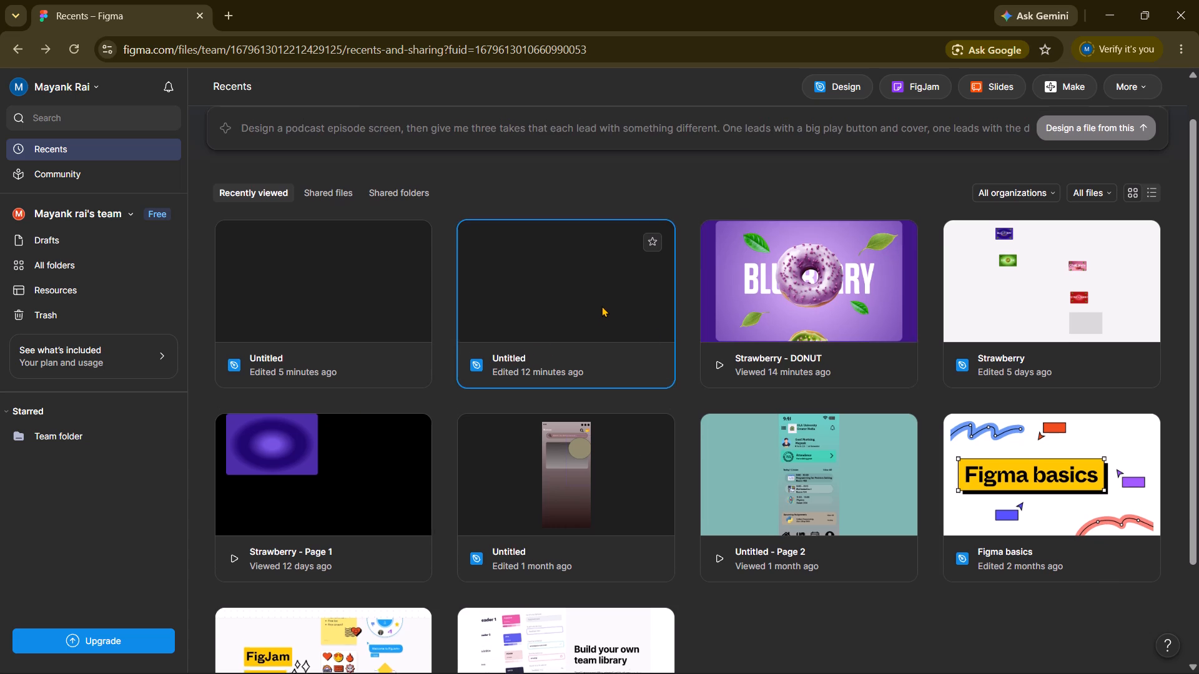
pyautogui.doubleClick(561, 328)
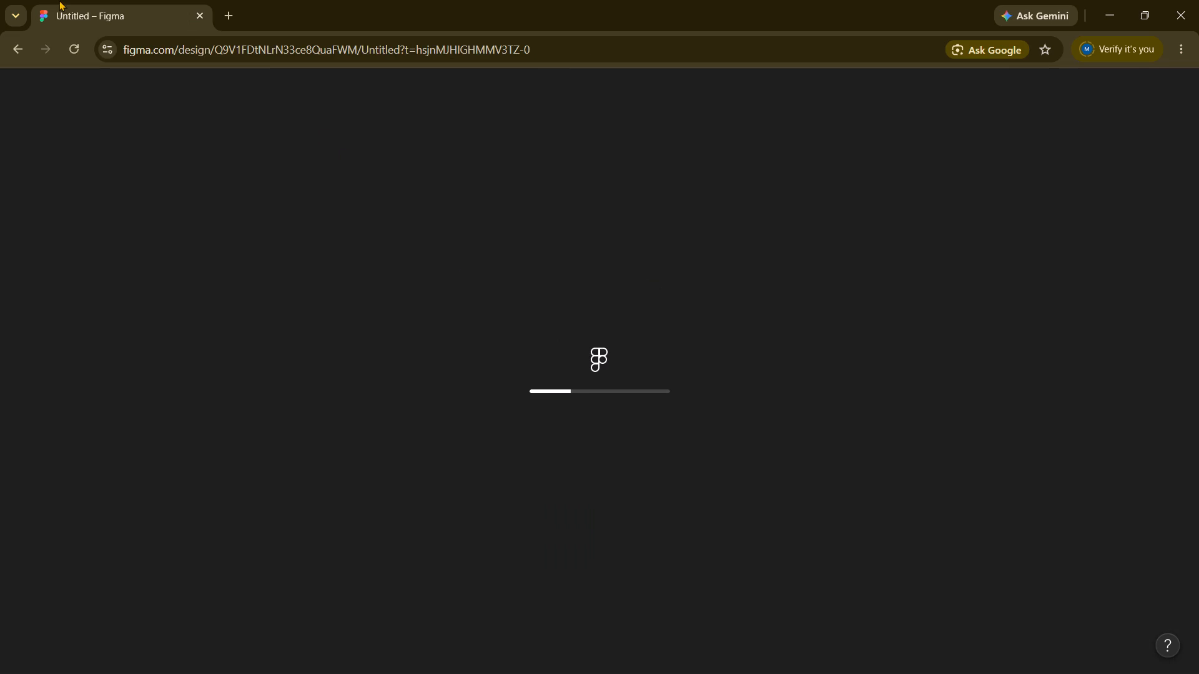
pyautogui.click(18, 40)
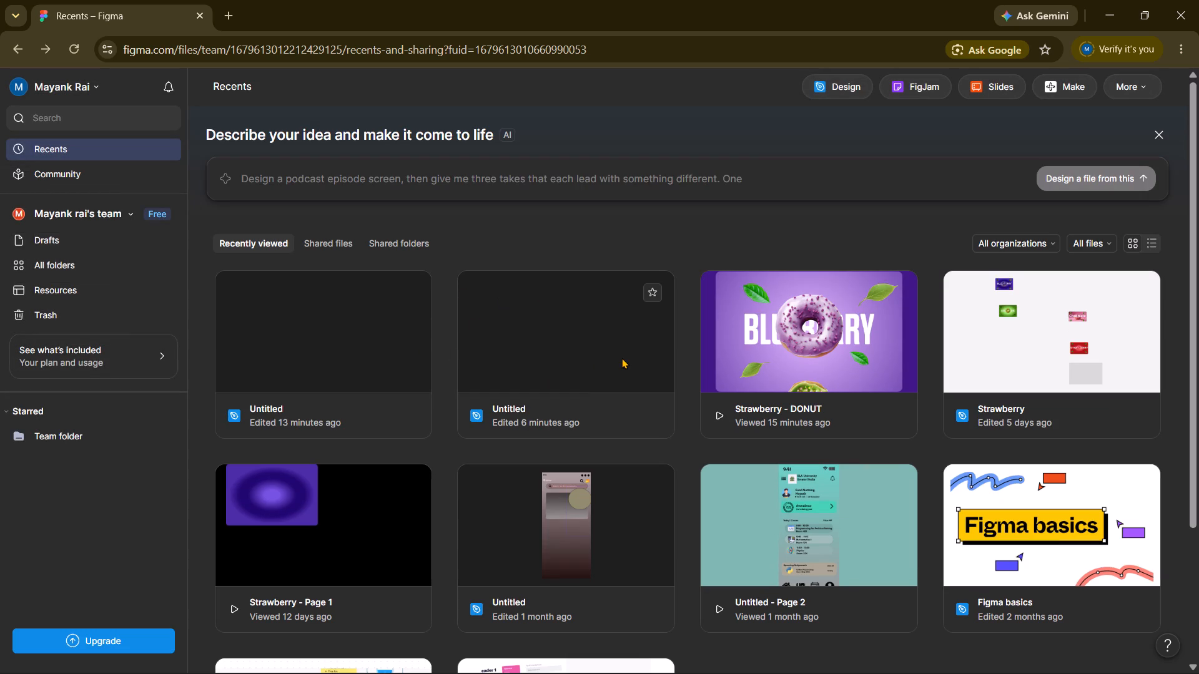
# Open the Strawberry - Page 1 prototype from the recent files, and go back to Recents.
pyautogui.scroll(-2, 822, 398)
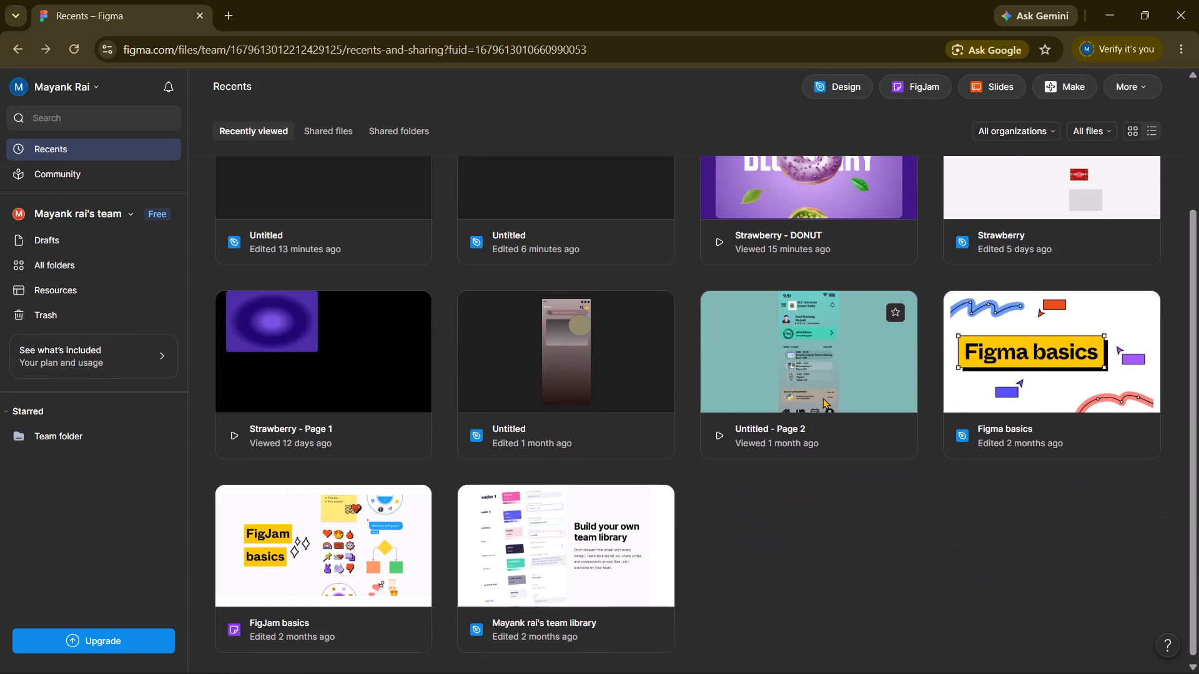
pyautogui.doubleClick(394, 367)
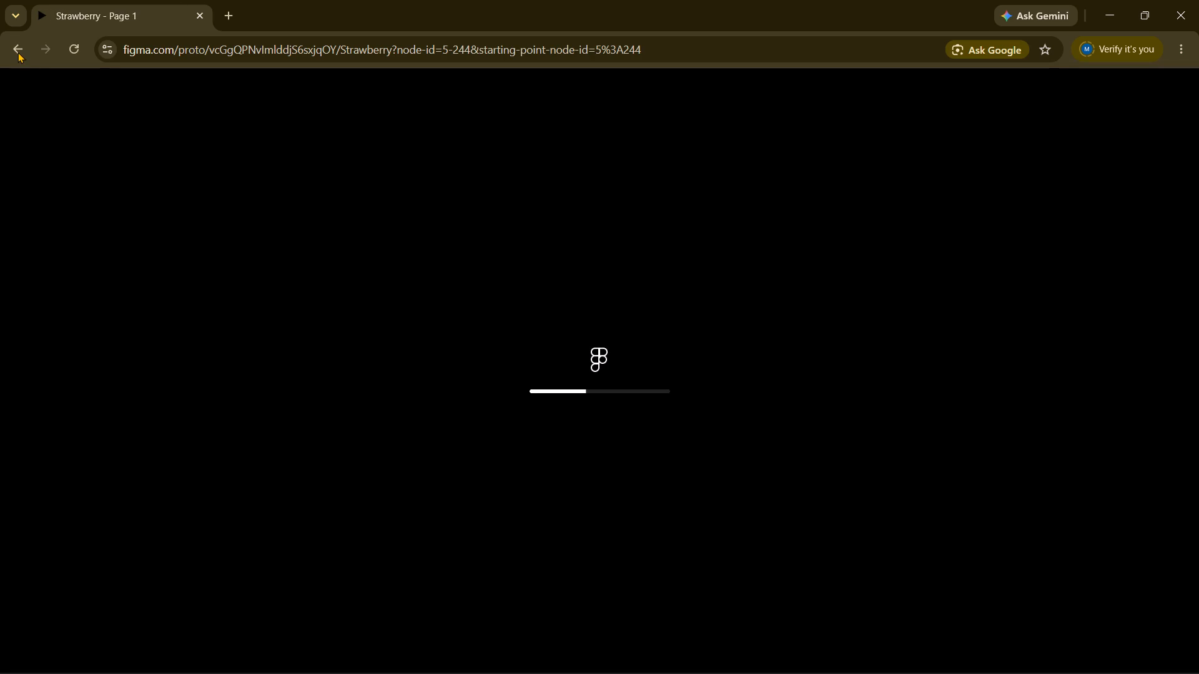
pyautogui.click(19, 53)
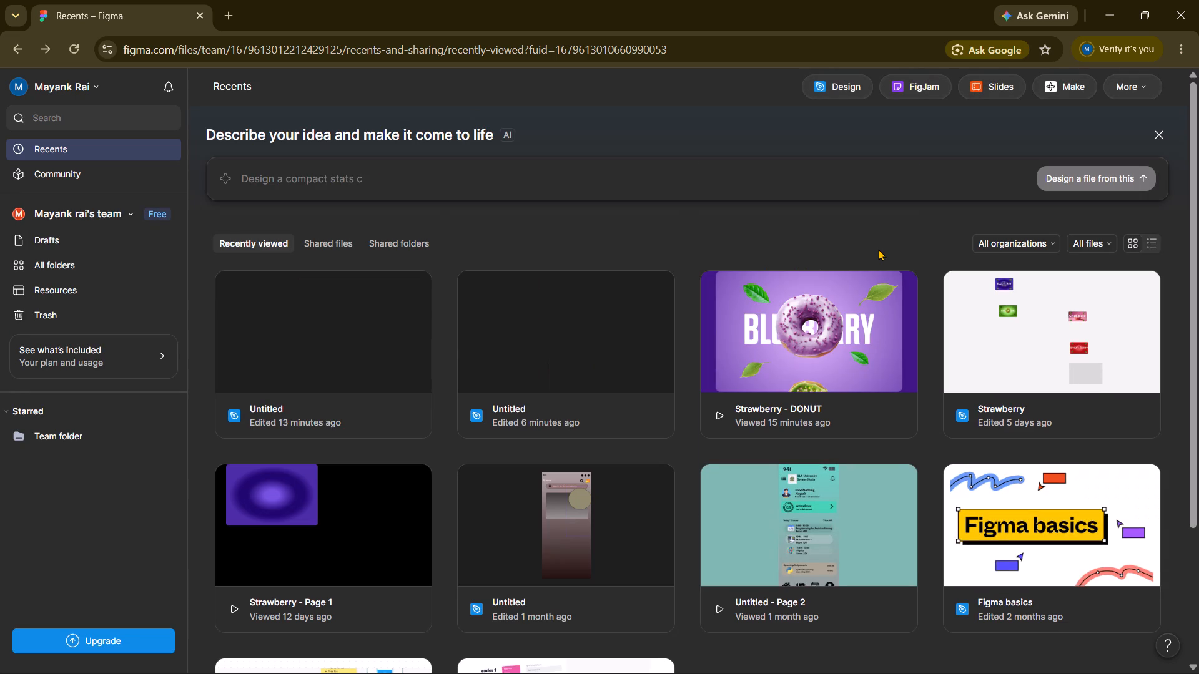
# Look over the recent files again and open the Strawberry - DONUT prototype.
pyautogui.scroll(-4, 846, 340)
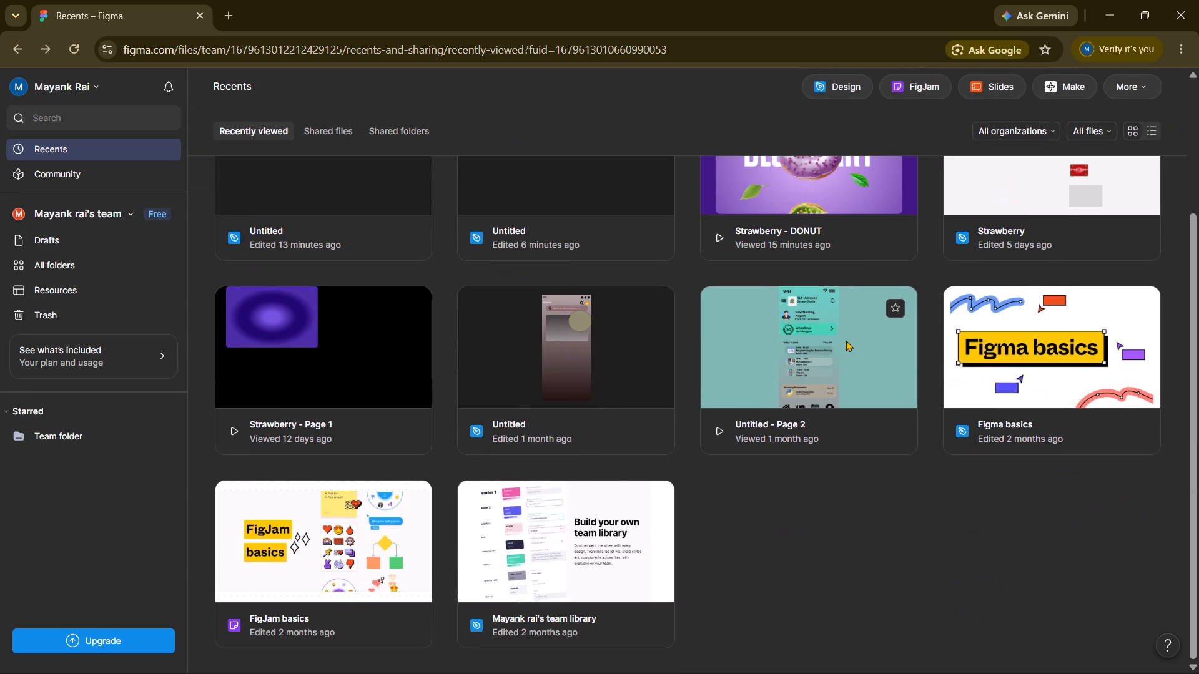
pyautogui.scroll(1, 694, 353)
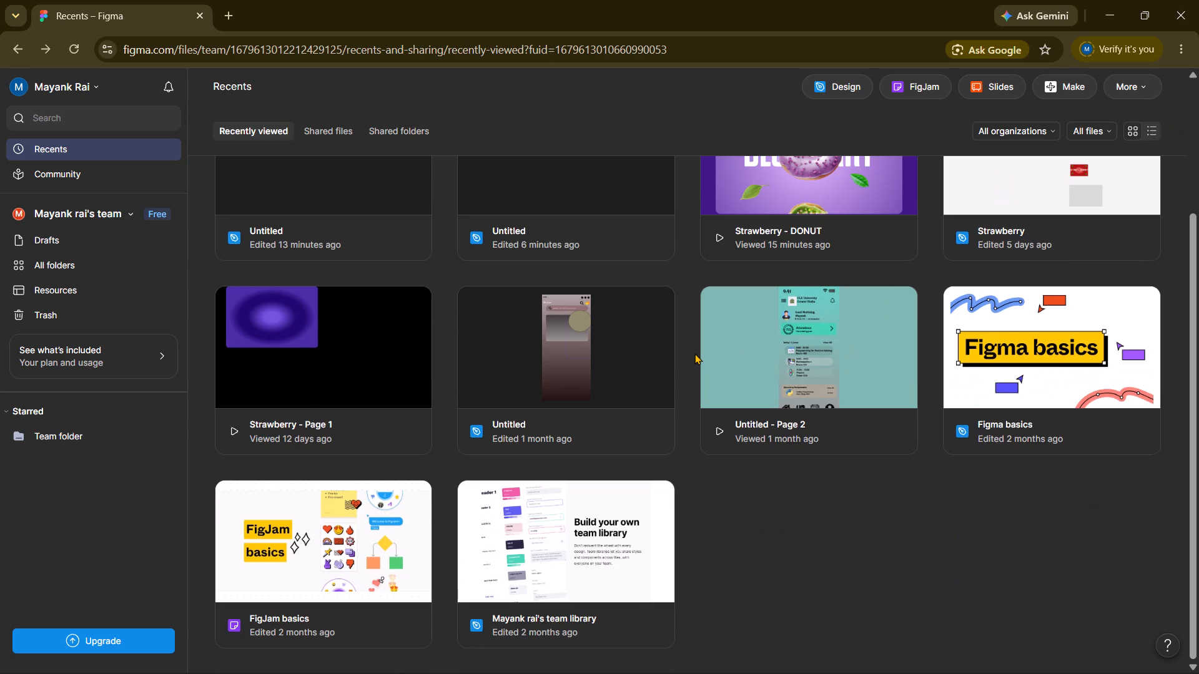
pyautogui.scroll(2, 694, 353)
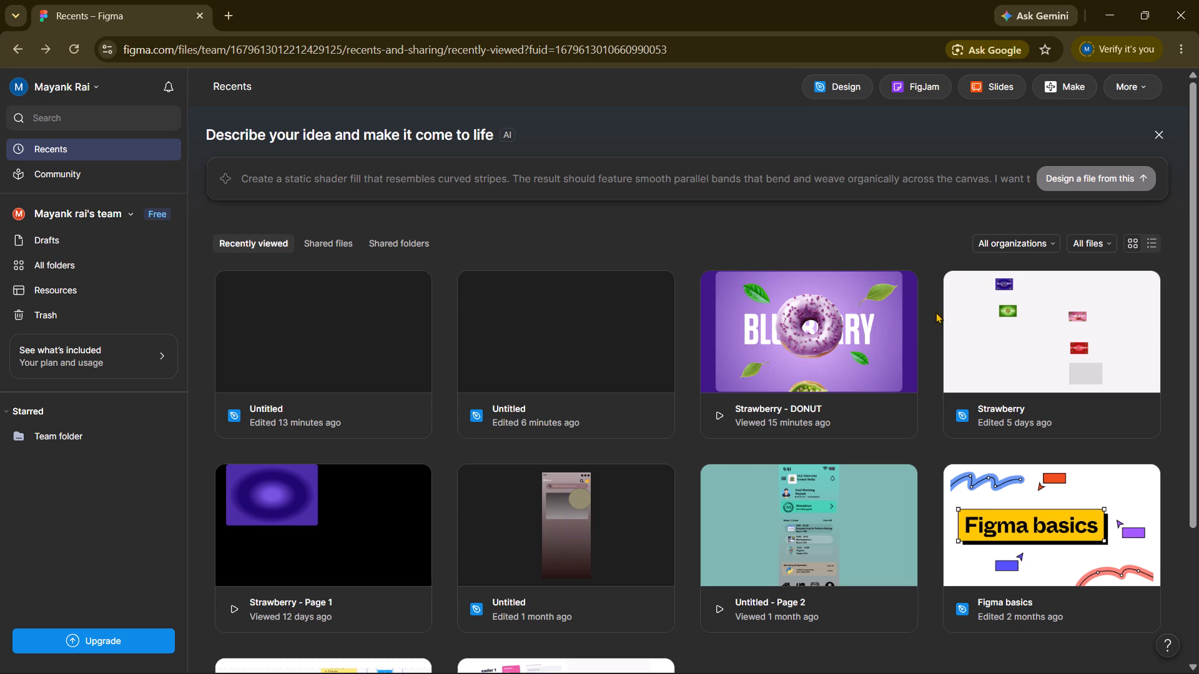
pyautogui.doubleClick(801, 384)
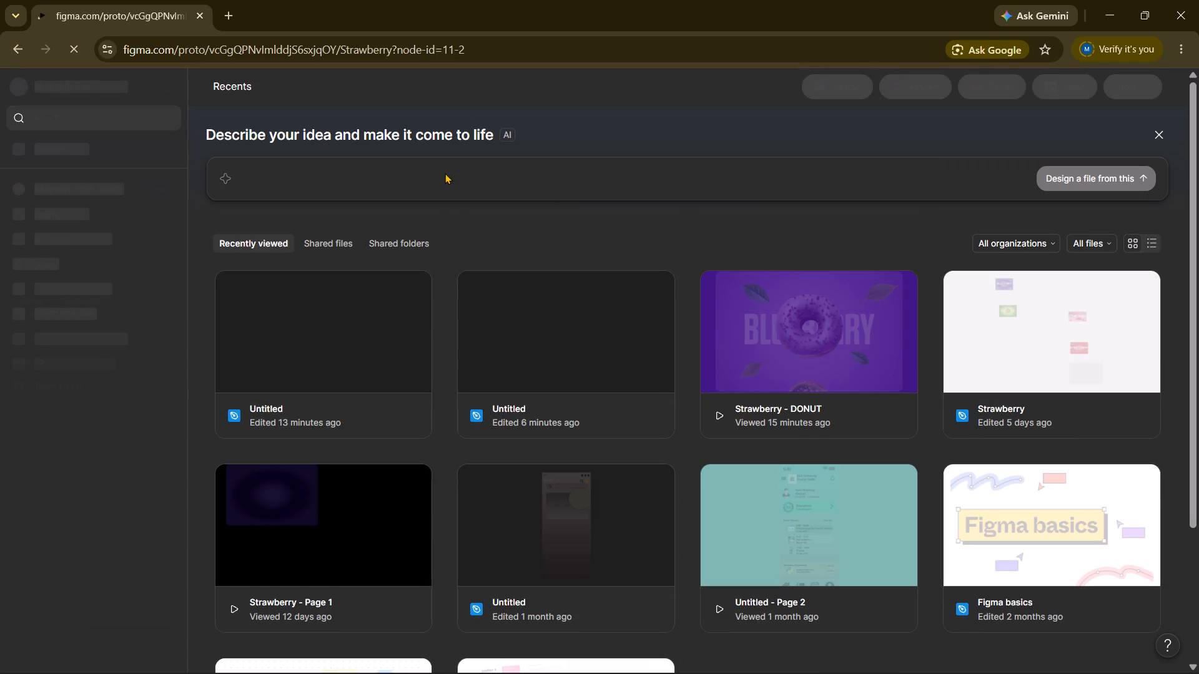
pyautogui.click(322, 241)
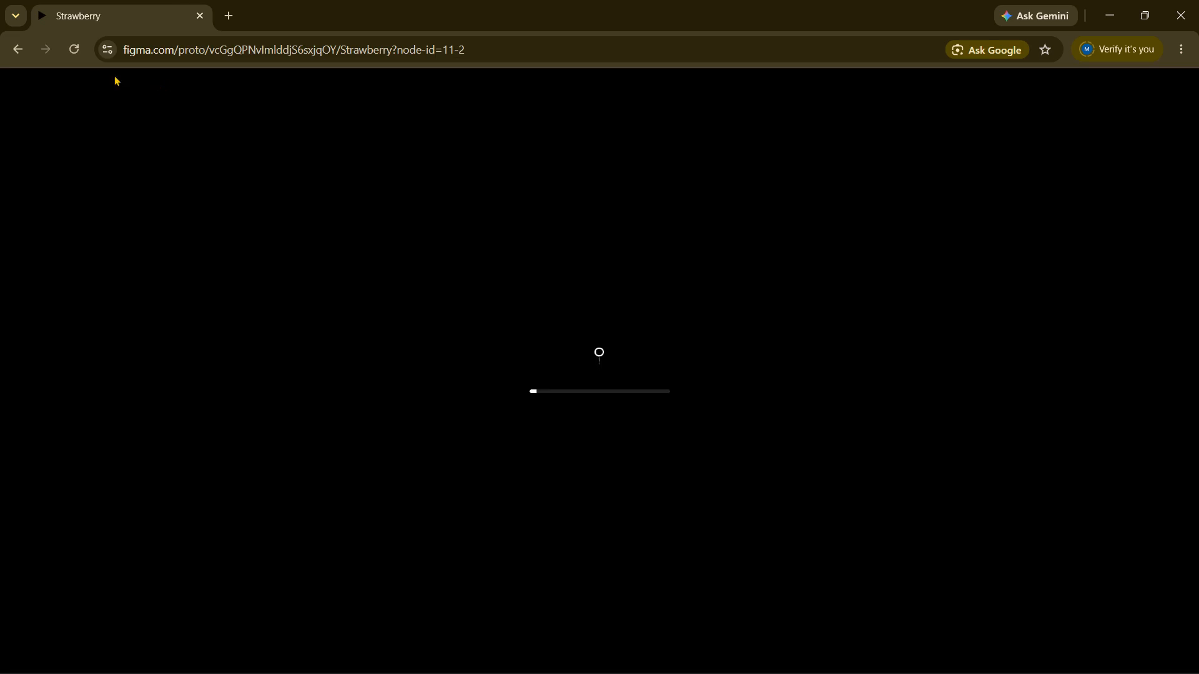
# Examine the full Blueberry donut screen in the prototype, from its title and leaves to its lower edge.
pyautogui.scroll(1, 152, 147)
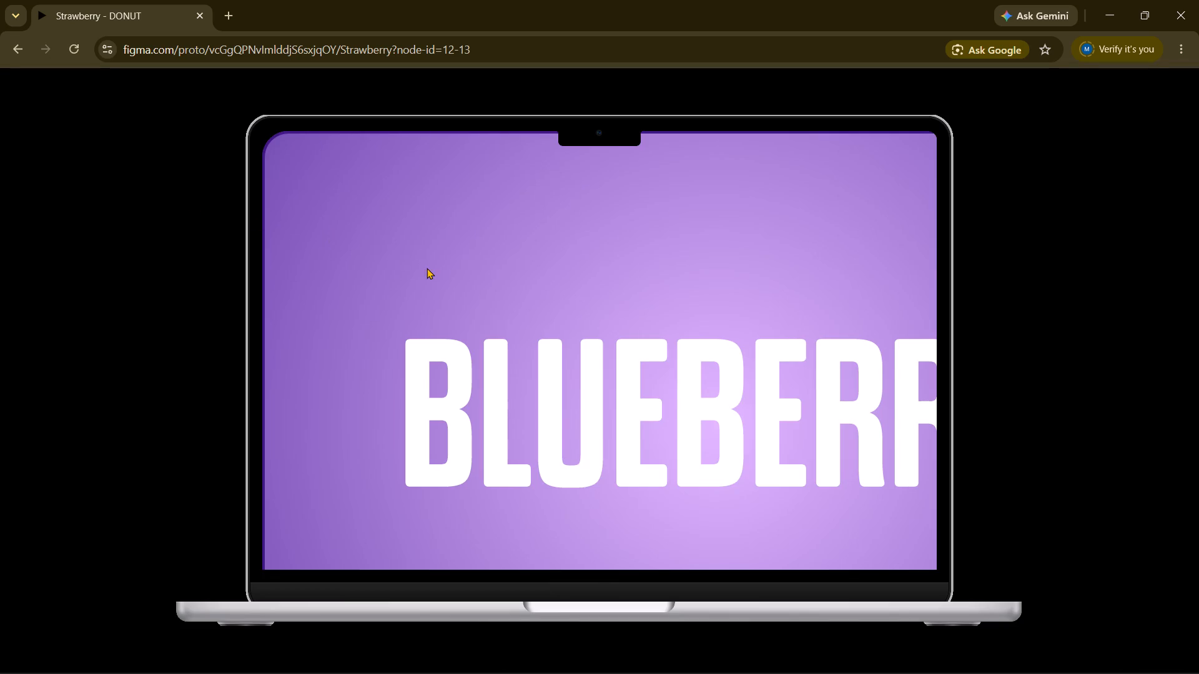
pyautogui.hscroll(-2, 533, 312)
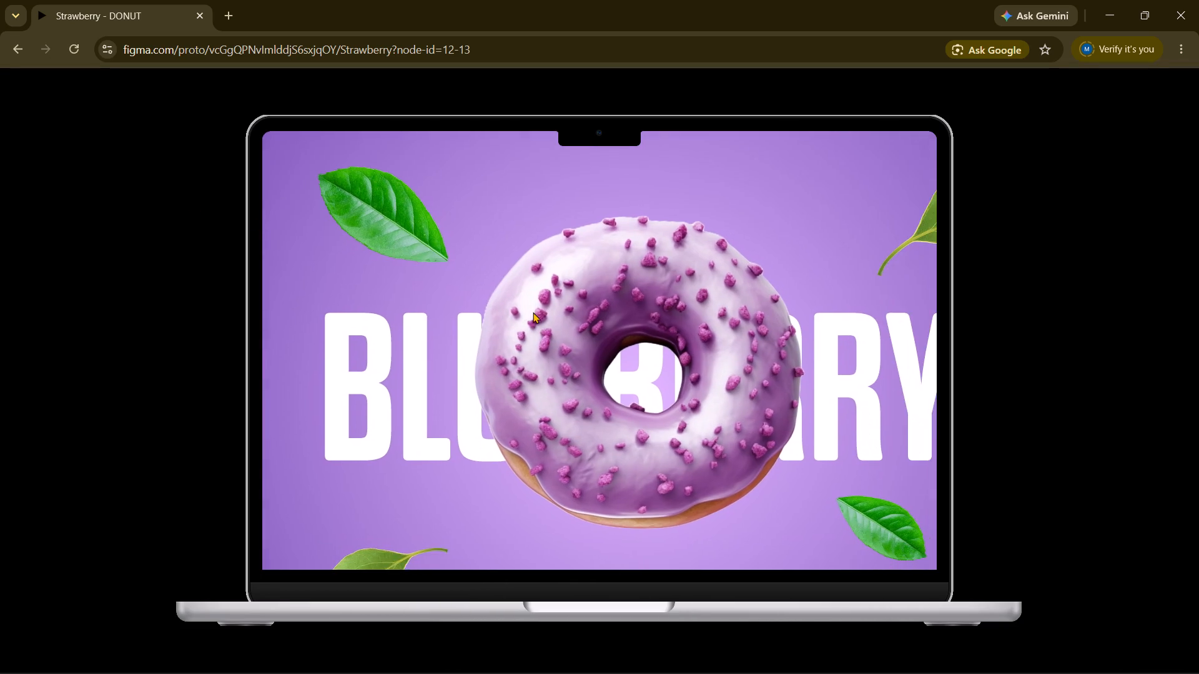
pyautogui.hscroll(-1, 533, 312)
pyautogui.scroll(-1, 533, 312)
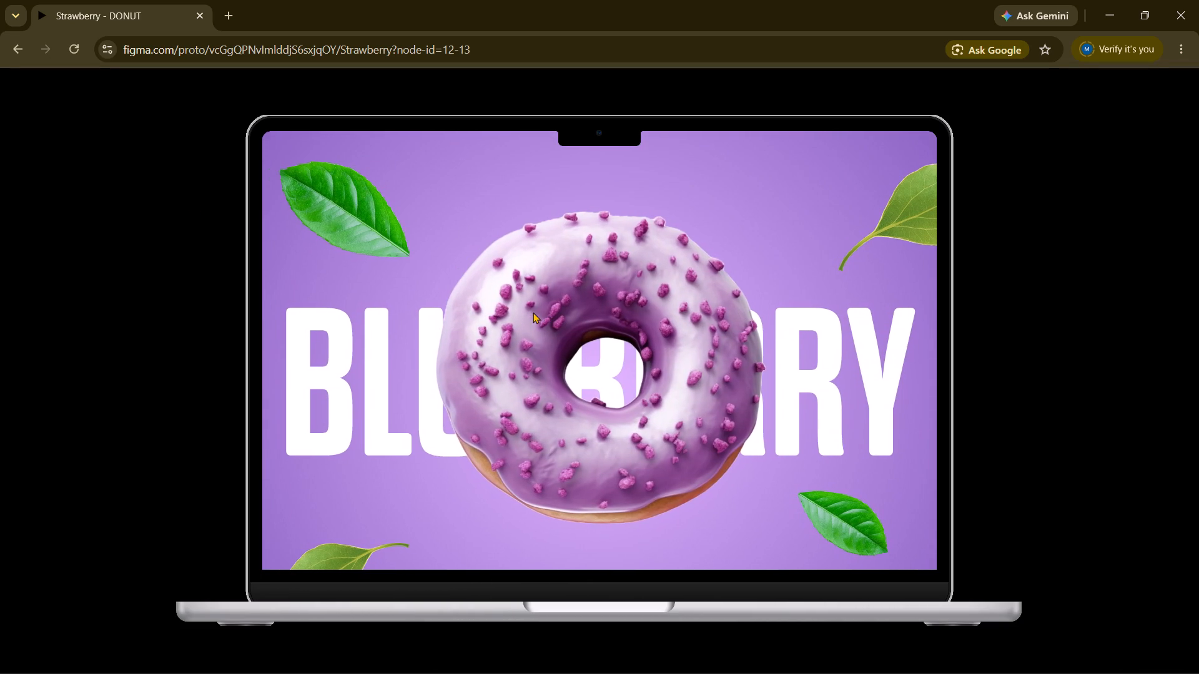
pyautogui.scroll(-1, 533, 312)
pyautogui.scroll(-2, 571, 353)
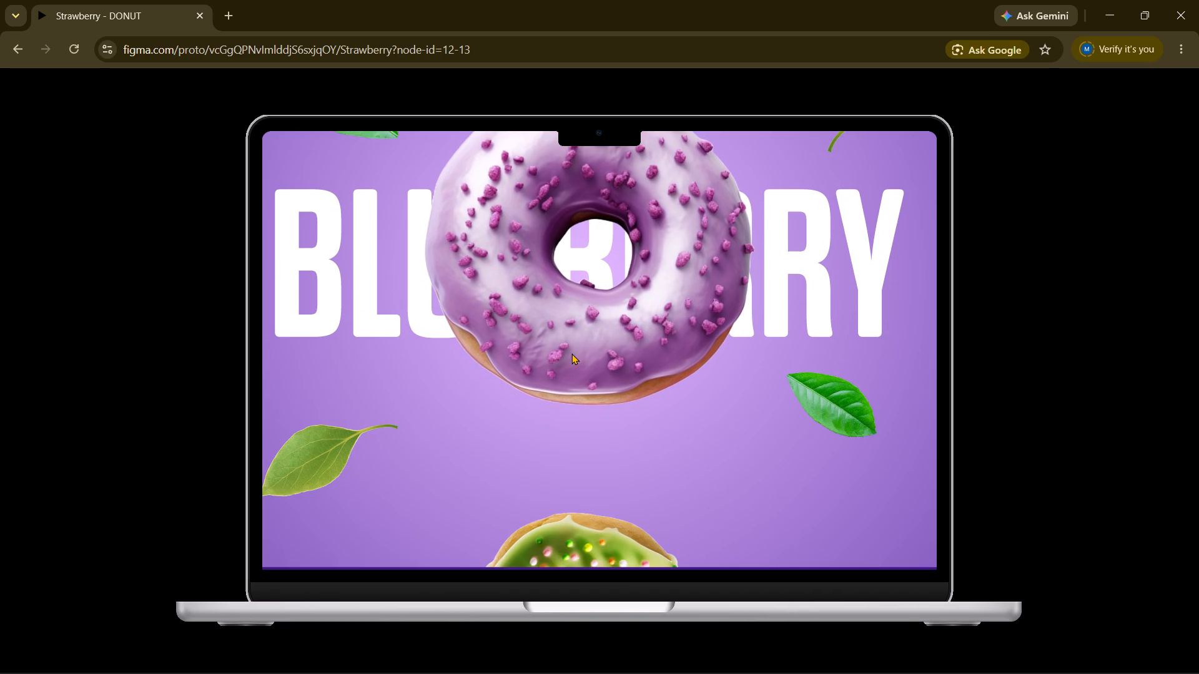
pyautogui.scroll(-1, 571, 353)
pyautogui.scroll(1, 571, 353)
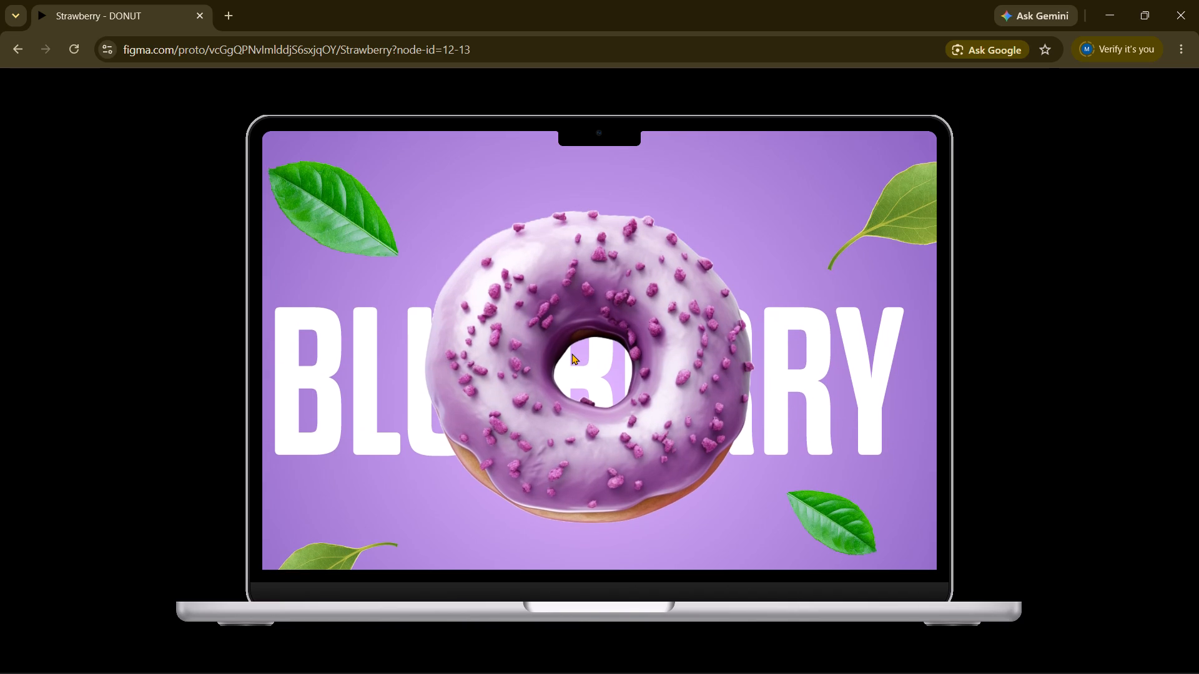
# Advance the prototype from the Blueberry donut screen through the Green Apple screen to the Strawberry screen.
pyautogui.press('v')
pyautogui.press('h')
pyautogui.press('Return')
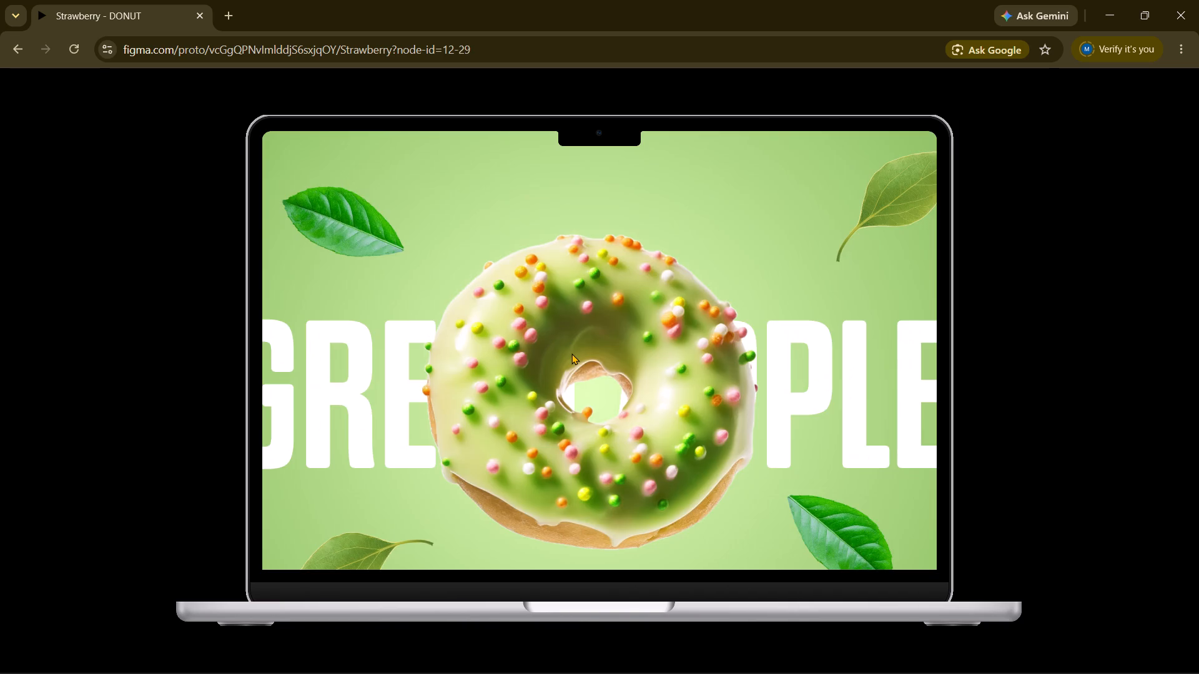
pyautogui.press('Return')
pyautogui.press('Return')
pyautogui.press('Return')
pyautogui.press('Return')
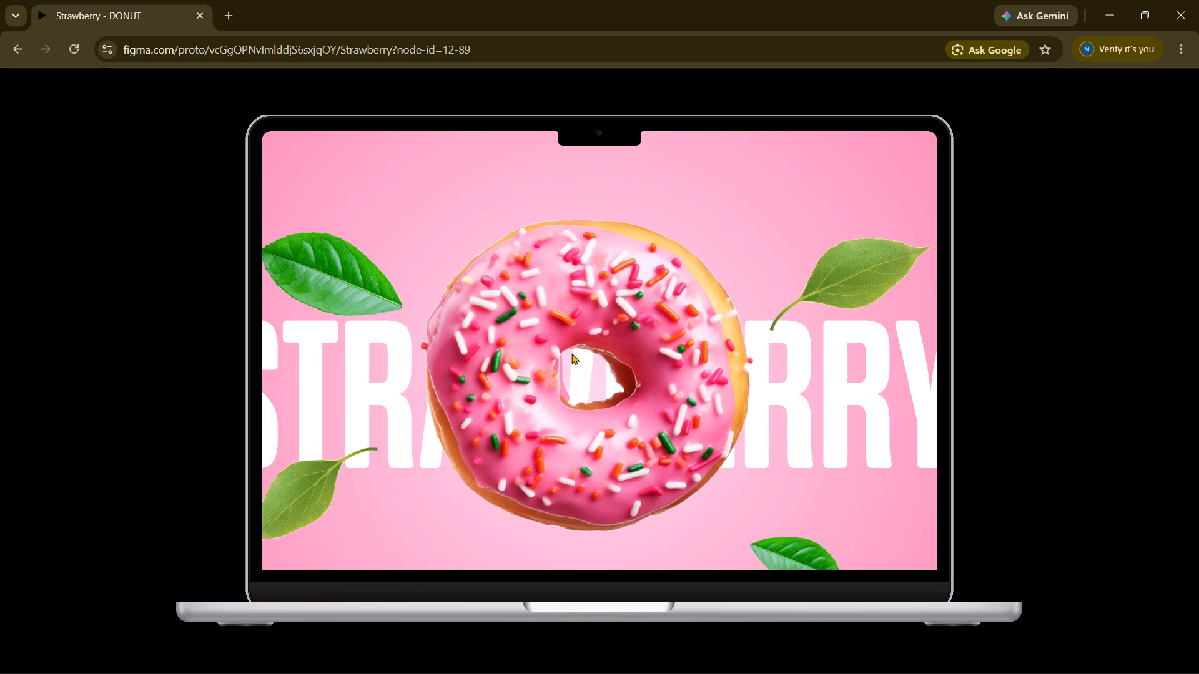
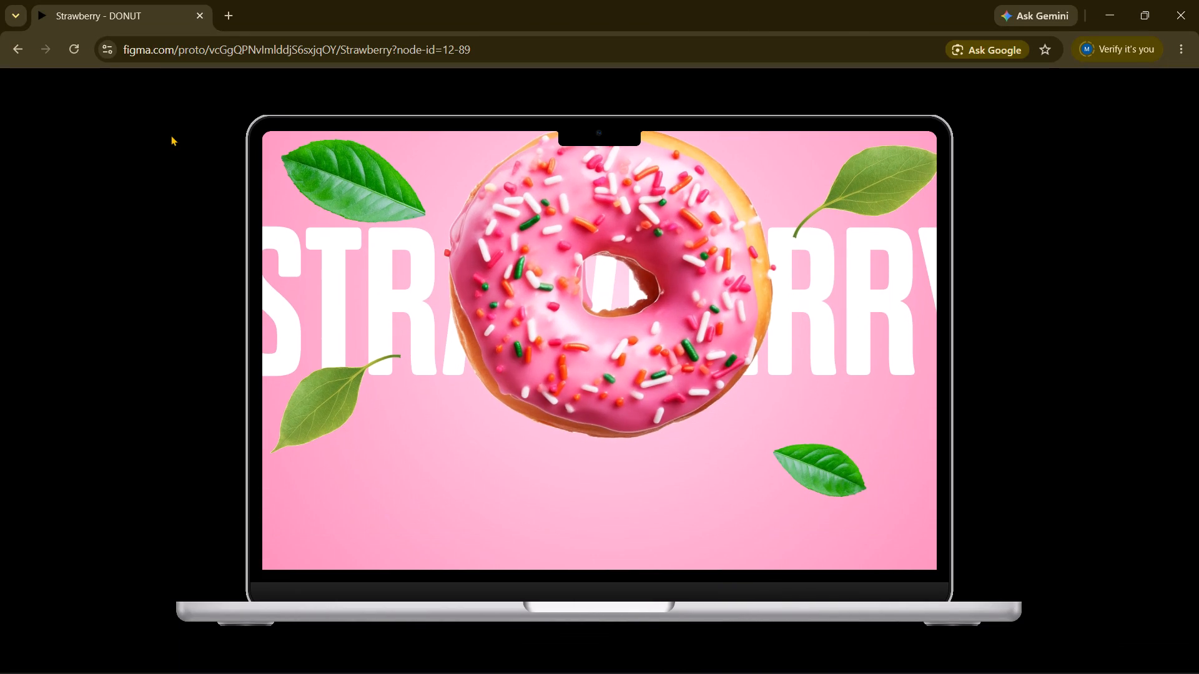
# Leave the donut prototype, go back to Recents and look over the recently viewed files.
pyautogui.click(15, 46)
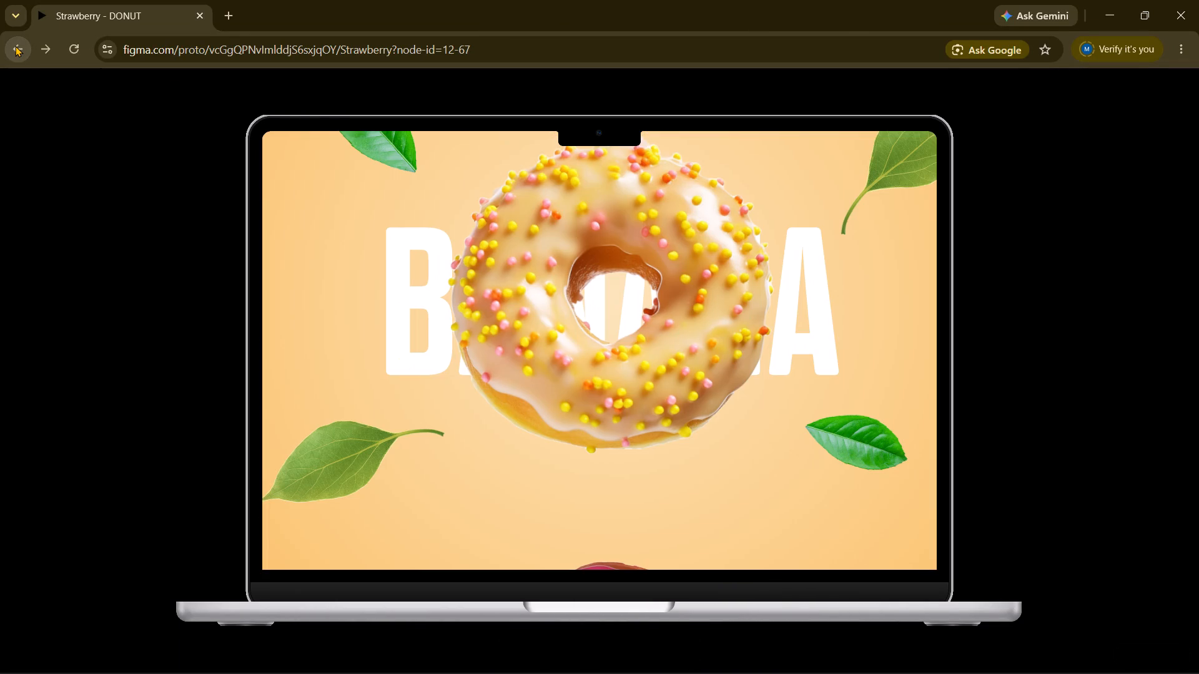
pyautogui.click(15, 46)
pyautogui.tripleClick(15, 46)
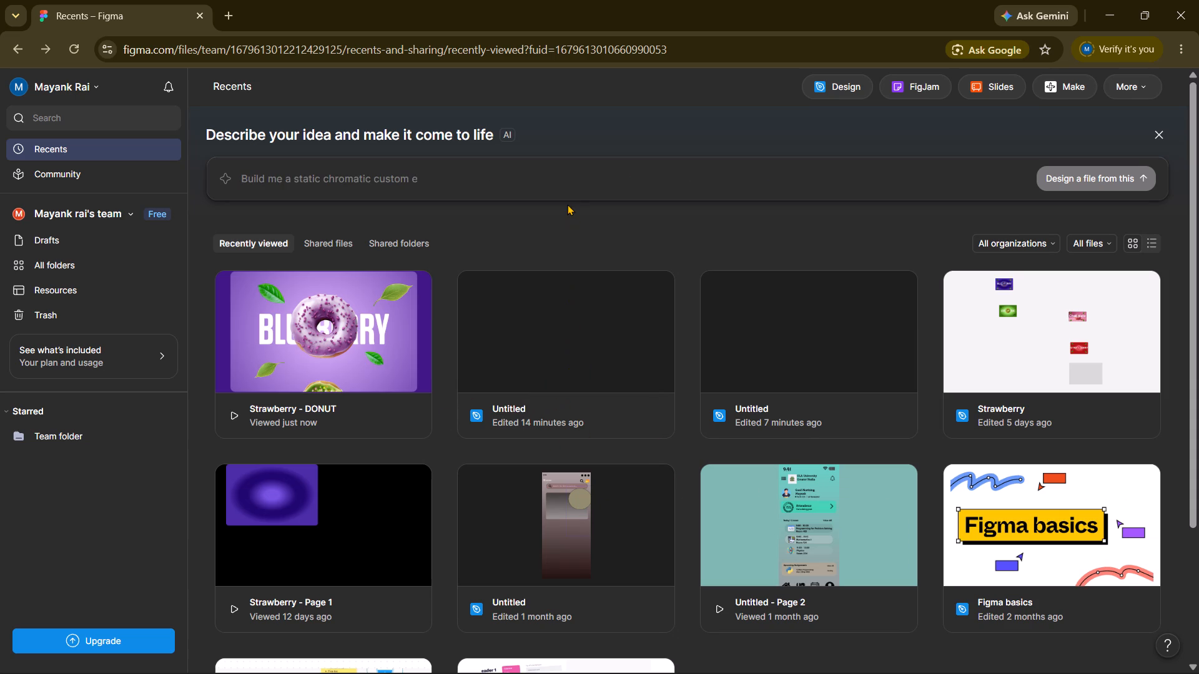
pyautogui.scroll(1, 566, 217)
pyautogui.scroll(-2, 566, 217)
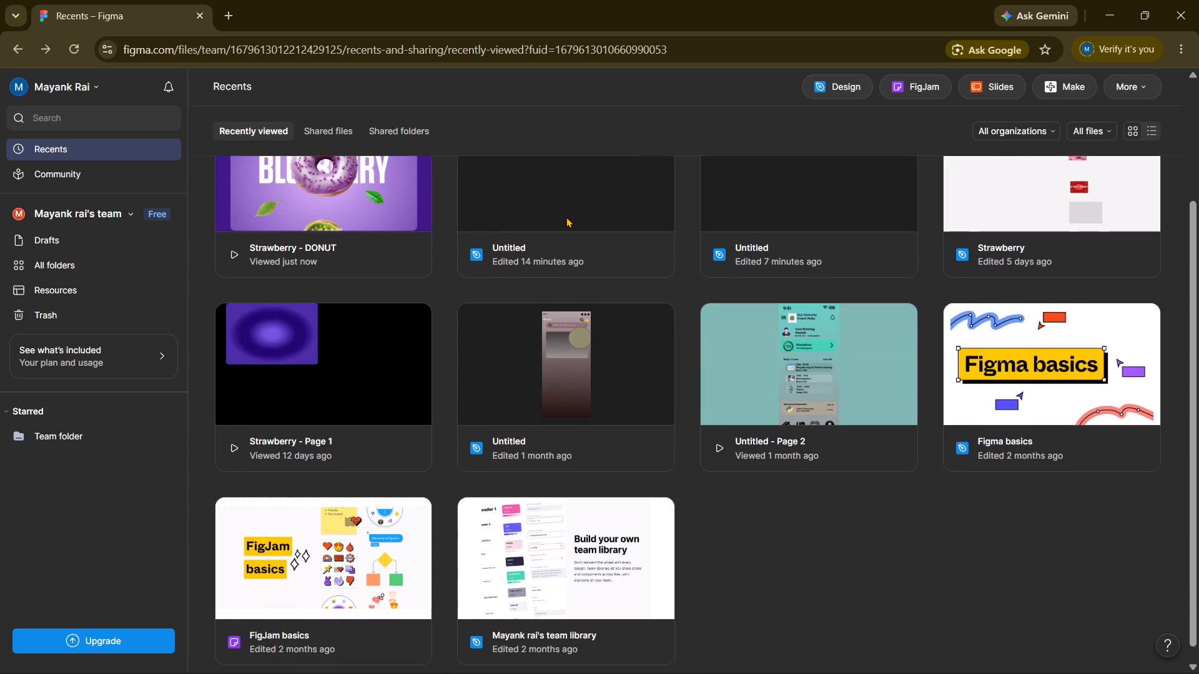
pyautogui.scroll(-2, 595, 284)
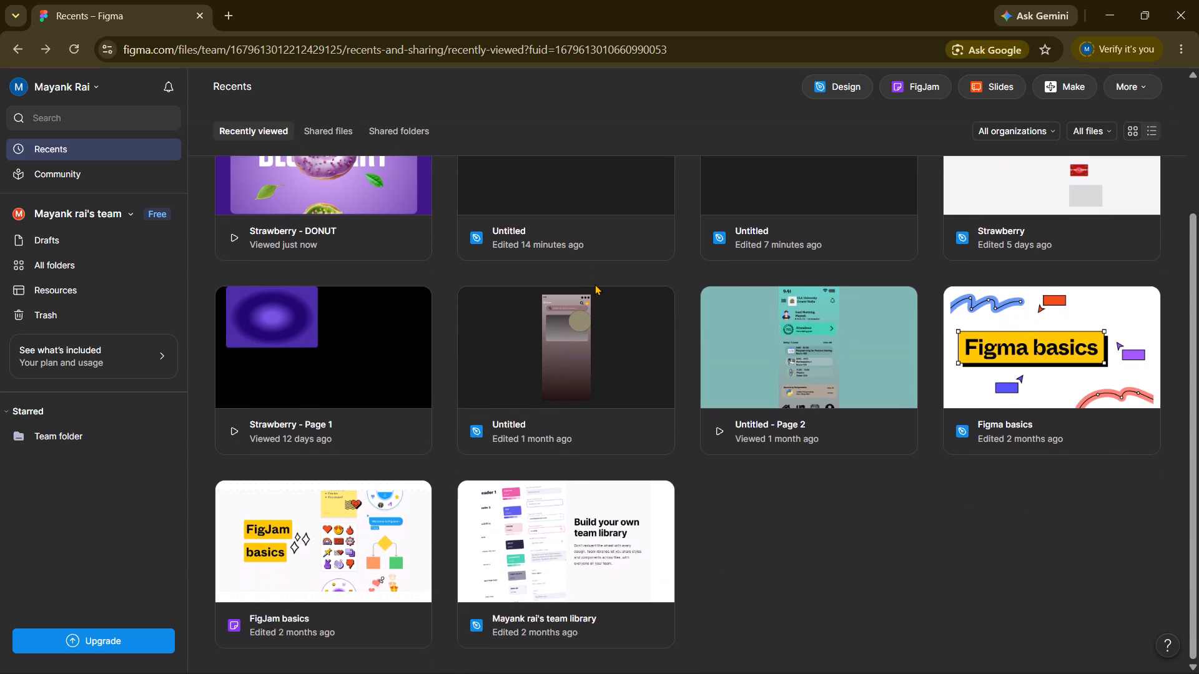
pyautogui.scroll(4, 595, 284)
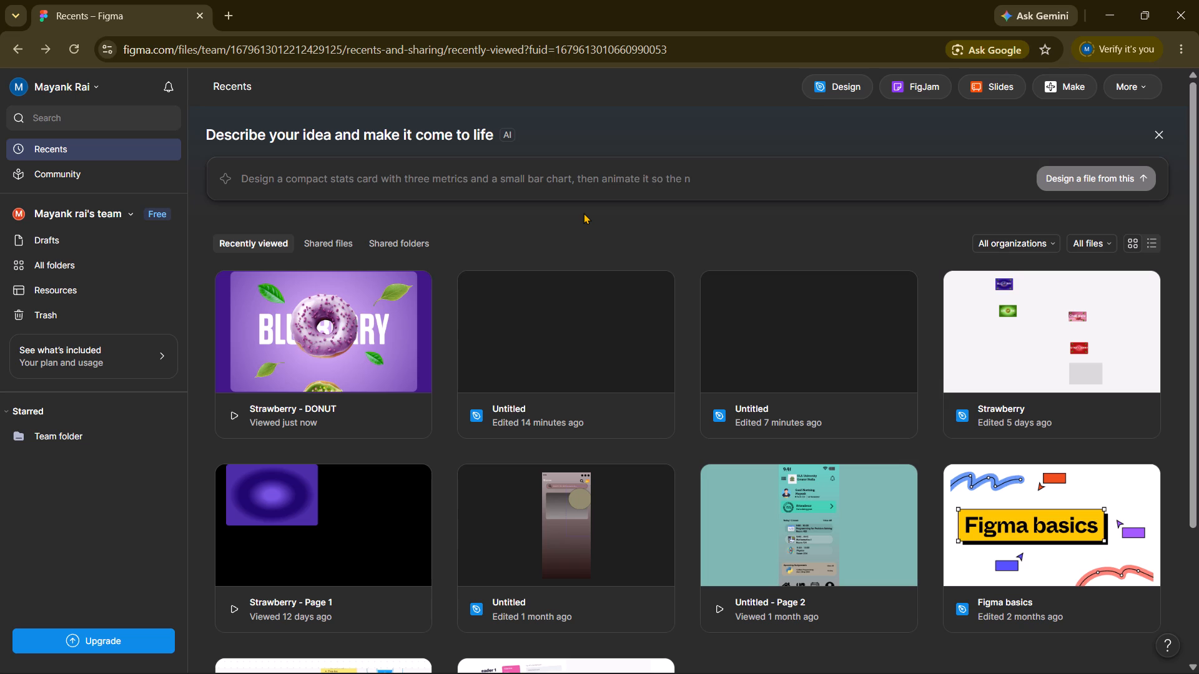
# Check Drafts and all folders, and open the team library file in the Team folder.
pyautogui.click(83, 252)
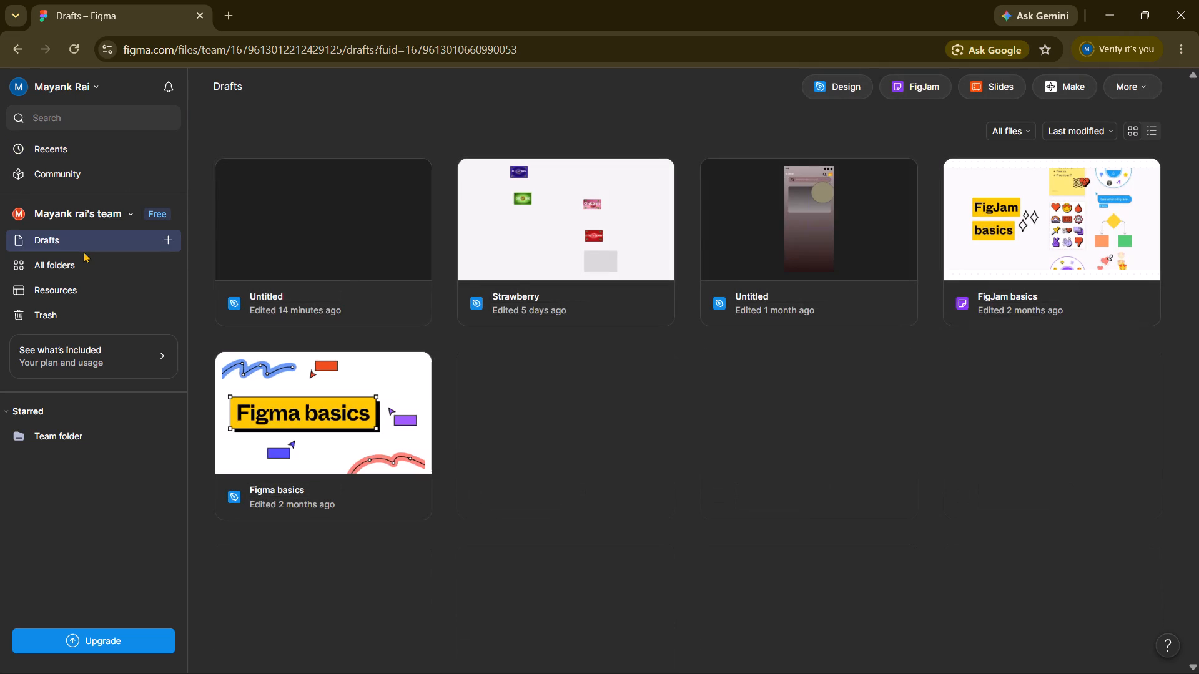
pyautogui.click(66, 273)
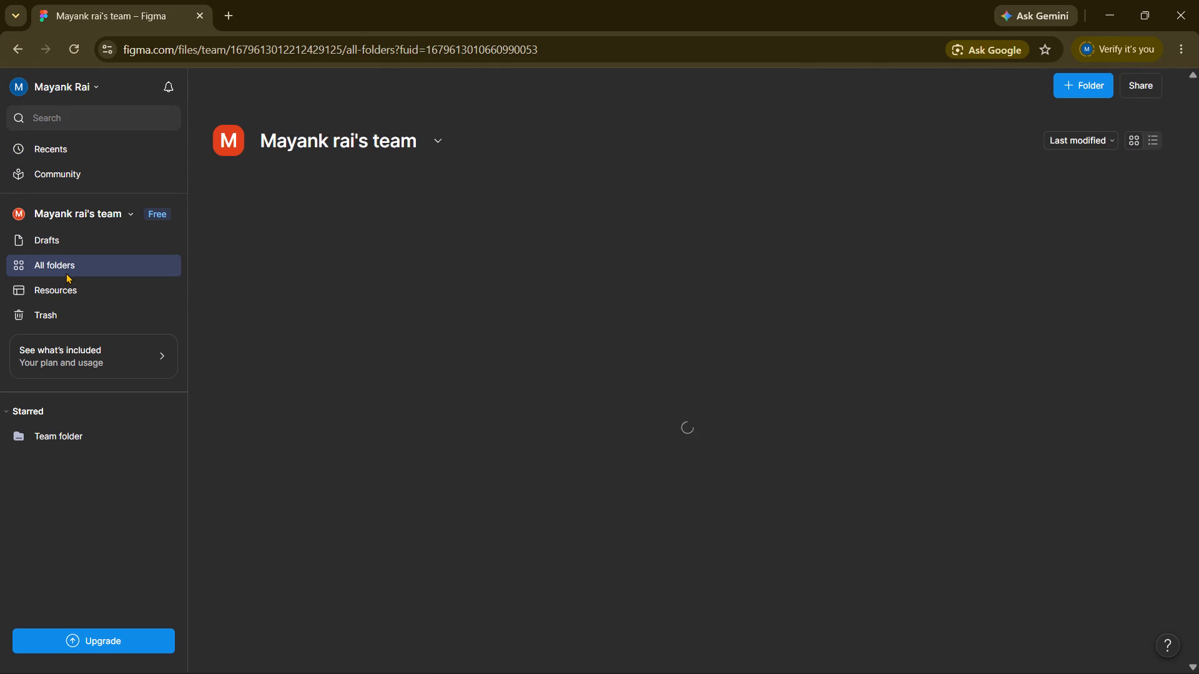
pyautogui.doubleClick(280, 260)
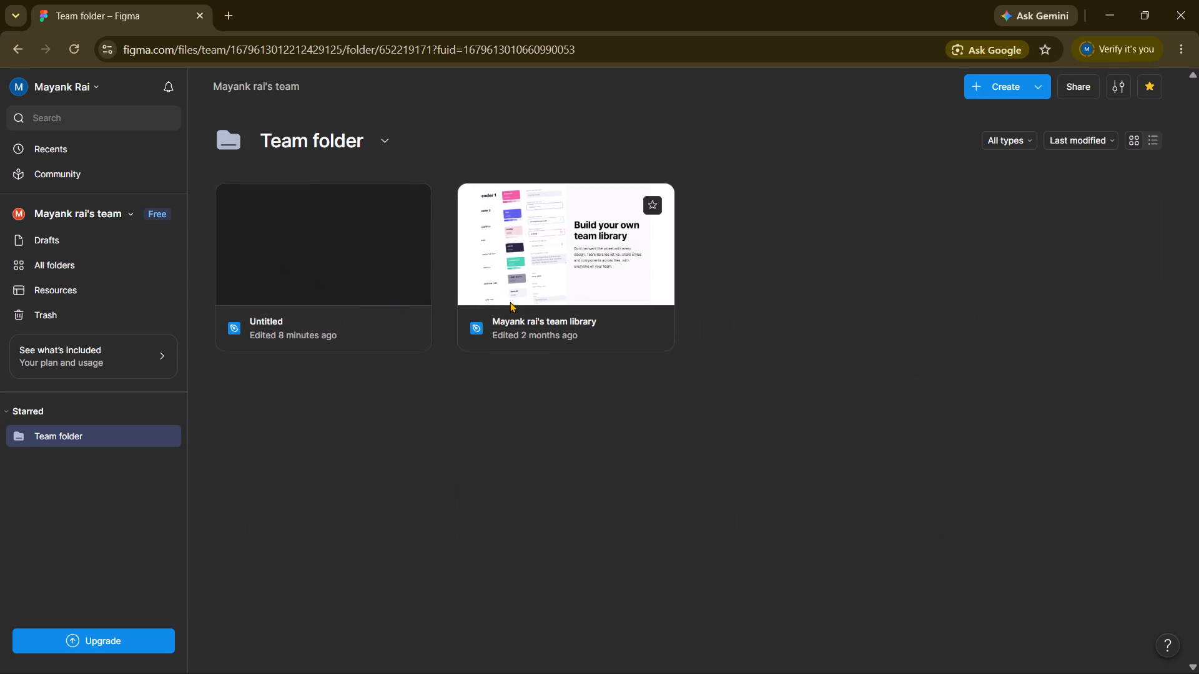
pyautogui.click(512, 317)
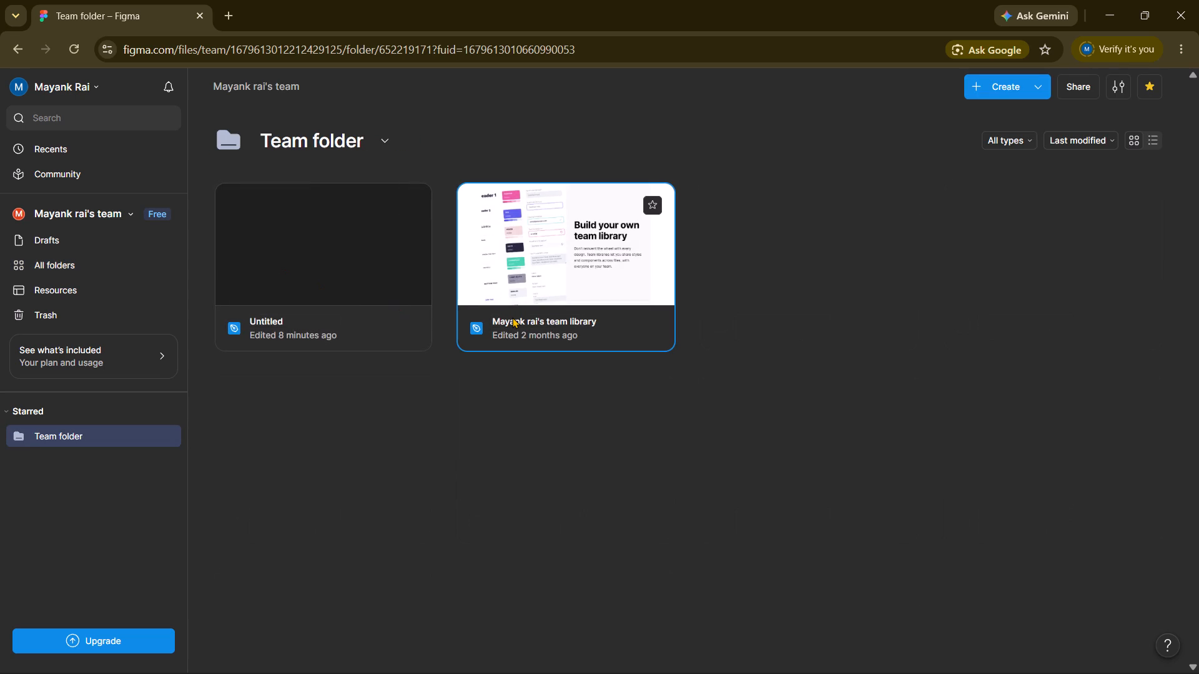
pyautogui.doubleClick(512, 317)
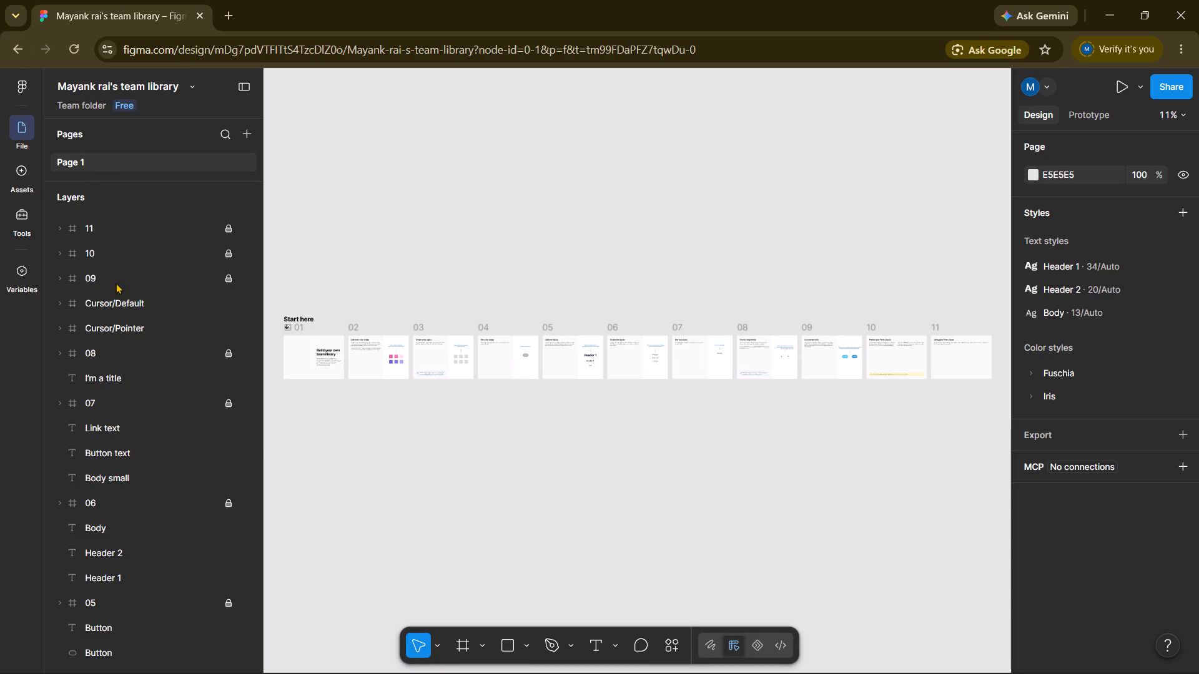
# Examine the team library's layer list and its frames 01 to 04 about editing, creating and using color styles.
pyautogui.scroll(-5, 119, 330)
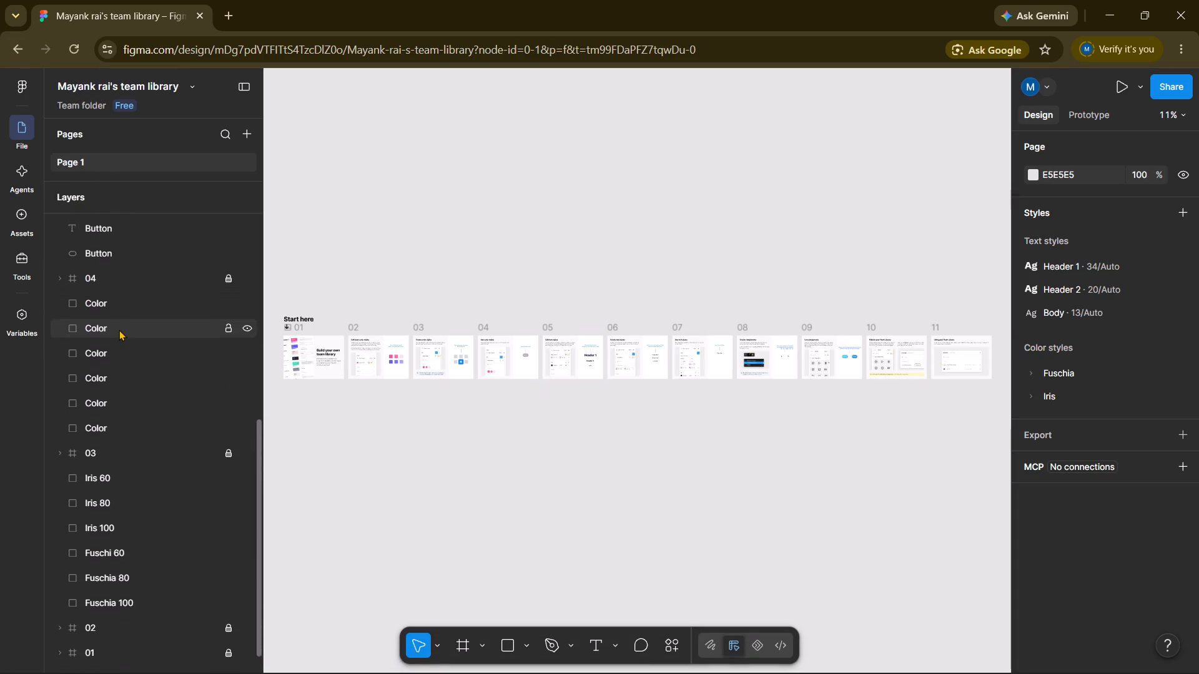
pyautogui.scroll(-3, 119, 330)
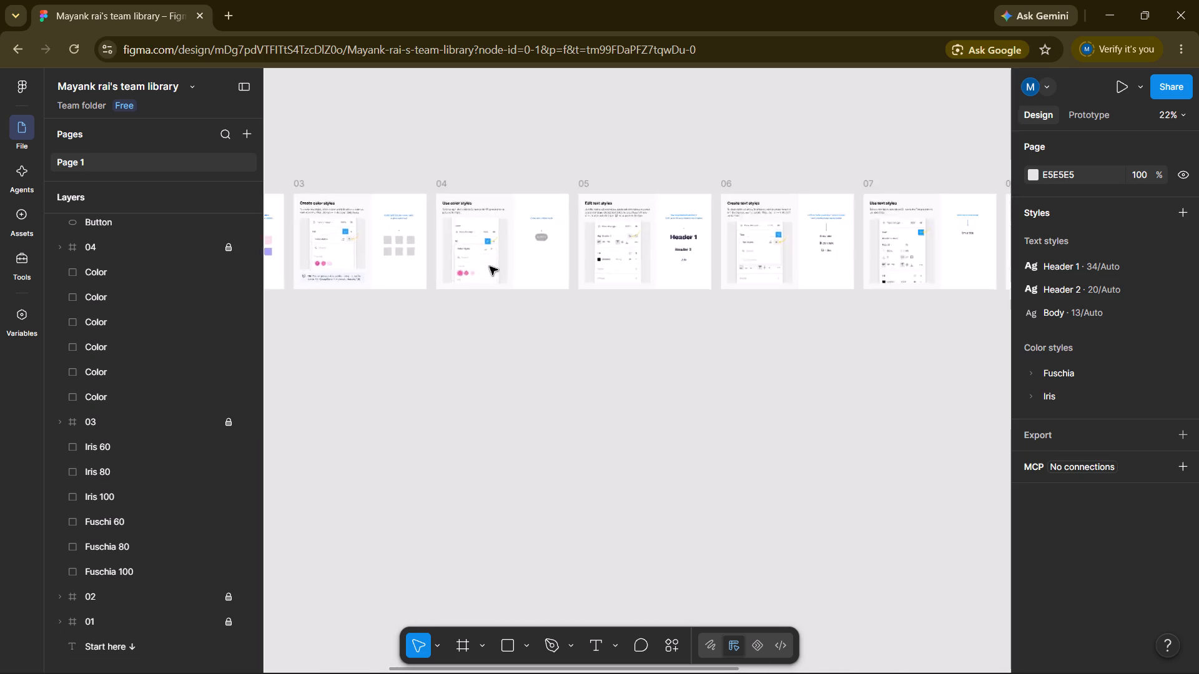
pyautogui.hscroll(9, 618, 343)
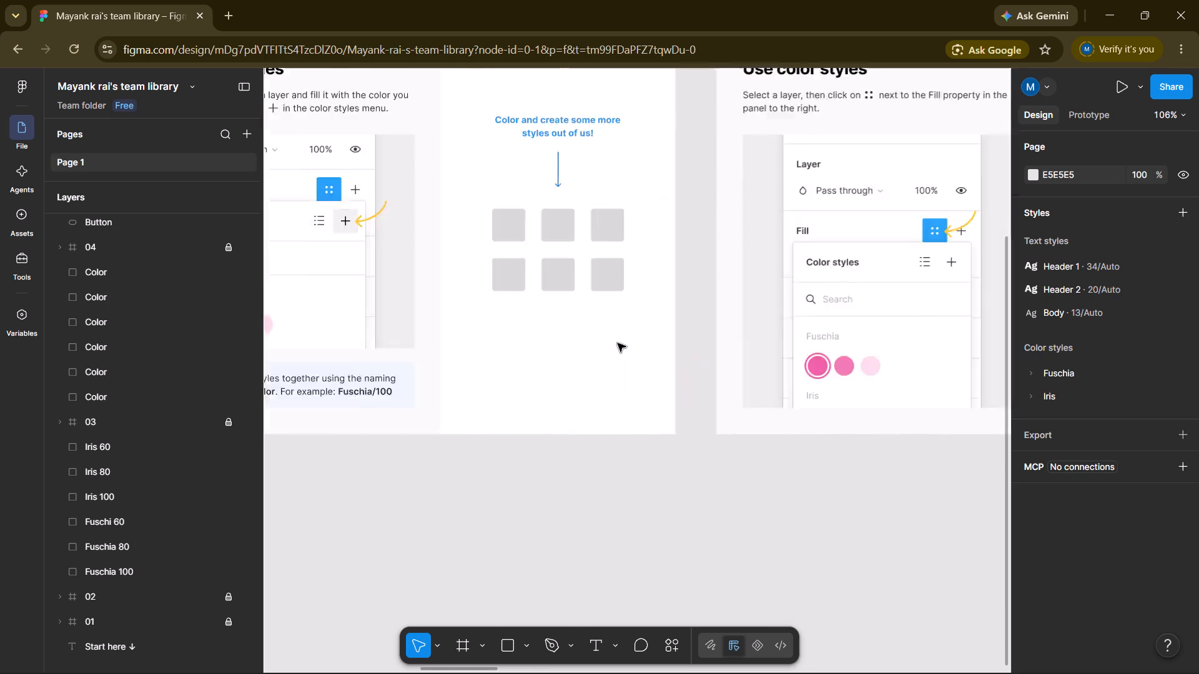
pyautogui.hscroll(5, 618, 343)
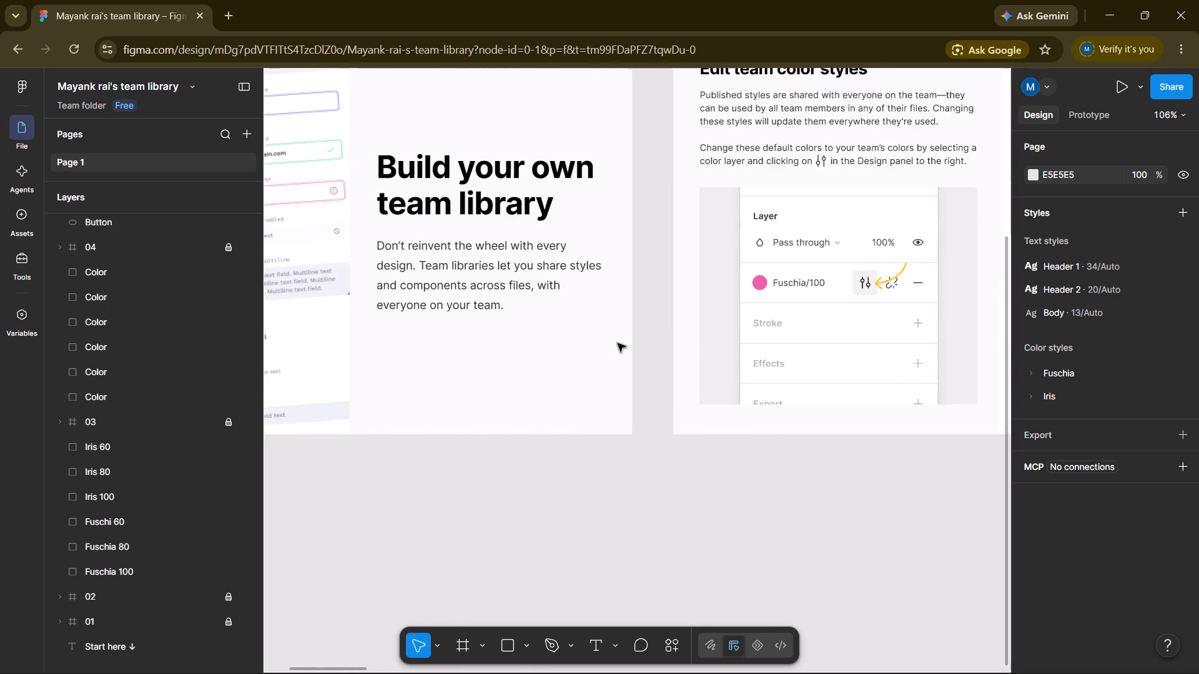
pyautogui.hscroll(-3, 618, 343)
pyautogui.scroll(1, 618, 343)
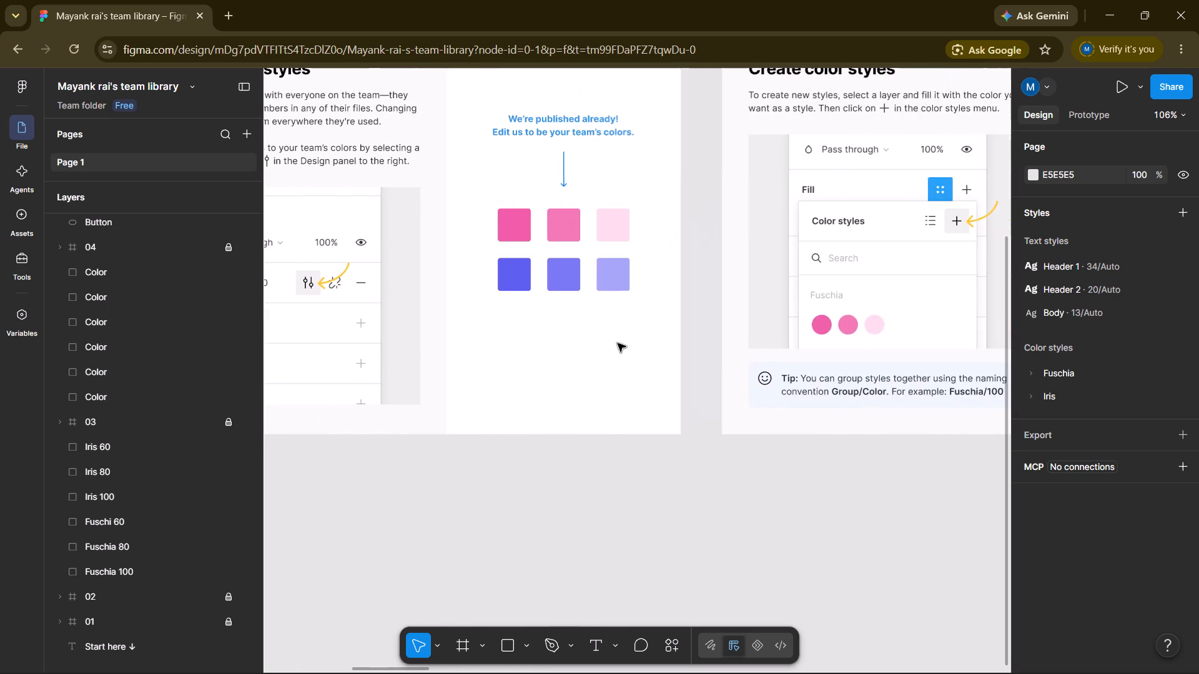
pyautogui.scroll(1, 618, 343)
pyautogui.hscroll(-6, 801, 246)
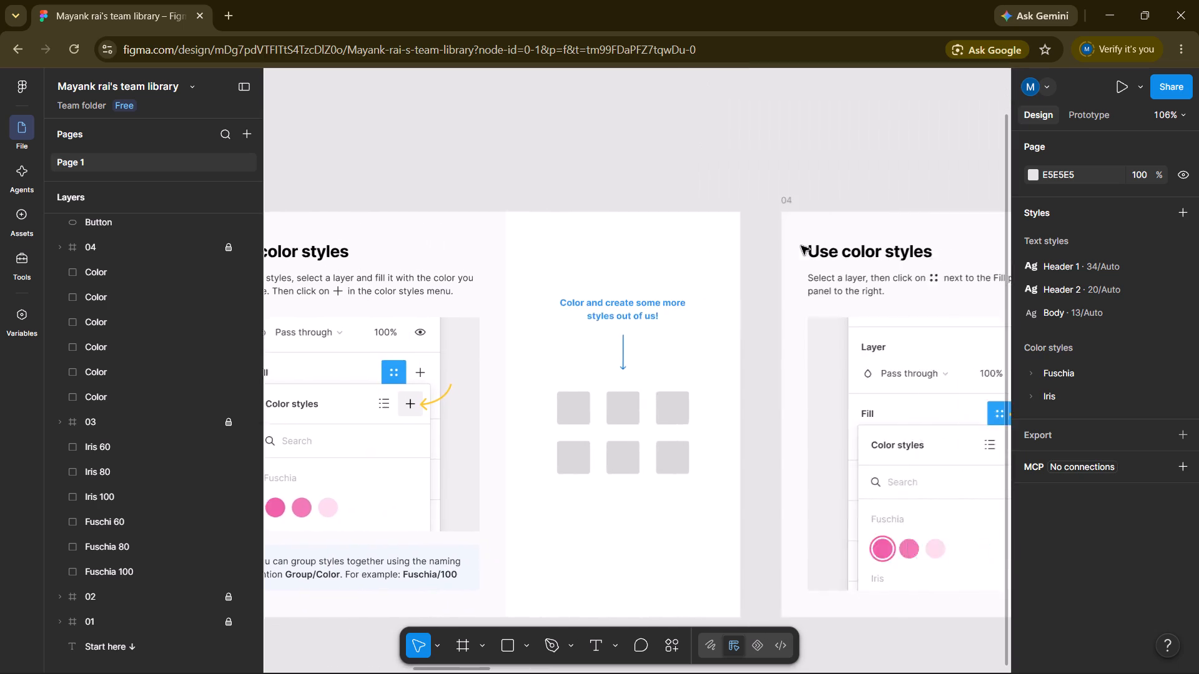
# Examine the team library's frames 05 to 09 about text styles, creating components and using components.
pyautogui.hscroll(-6, 801, 246)
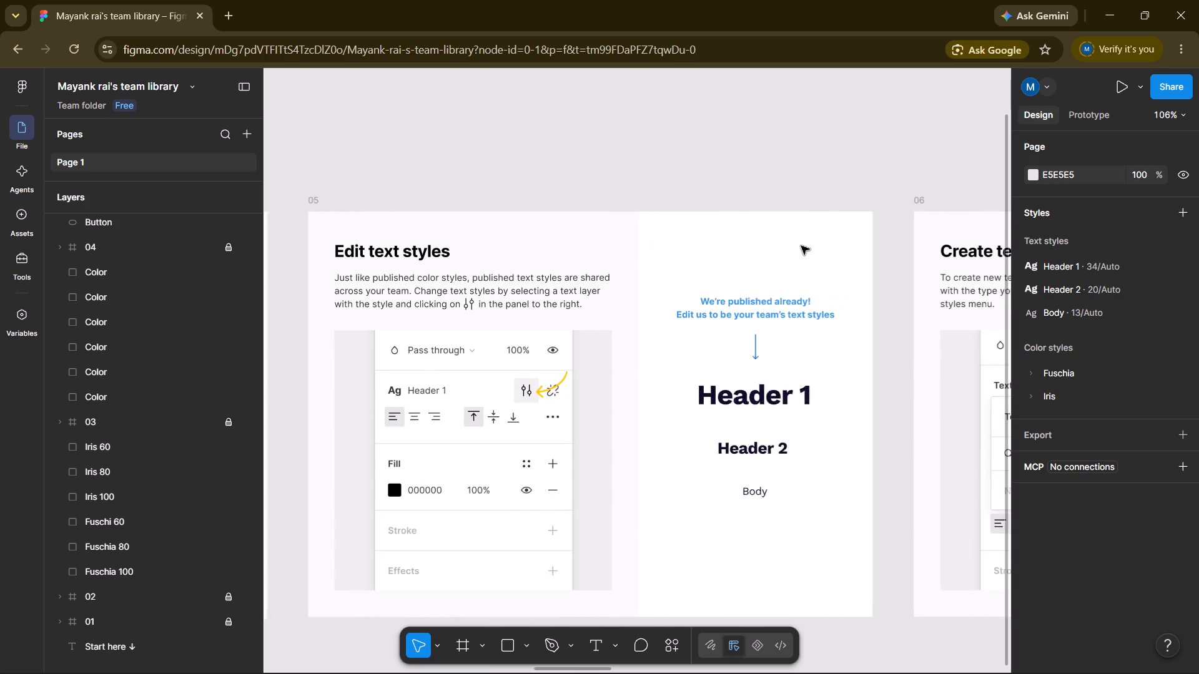
pyautogui.hscroll(-4, 801, 246)
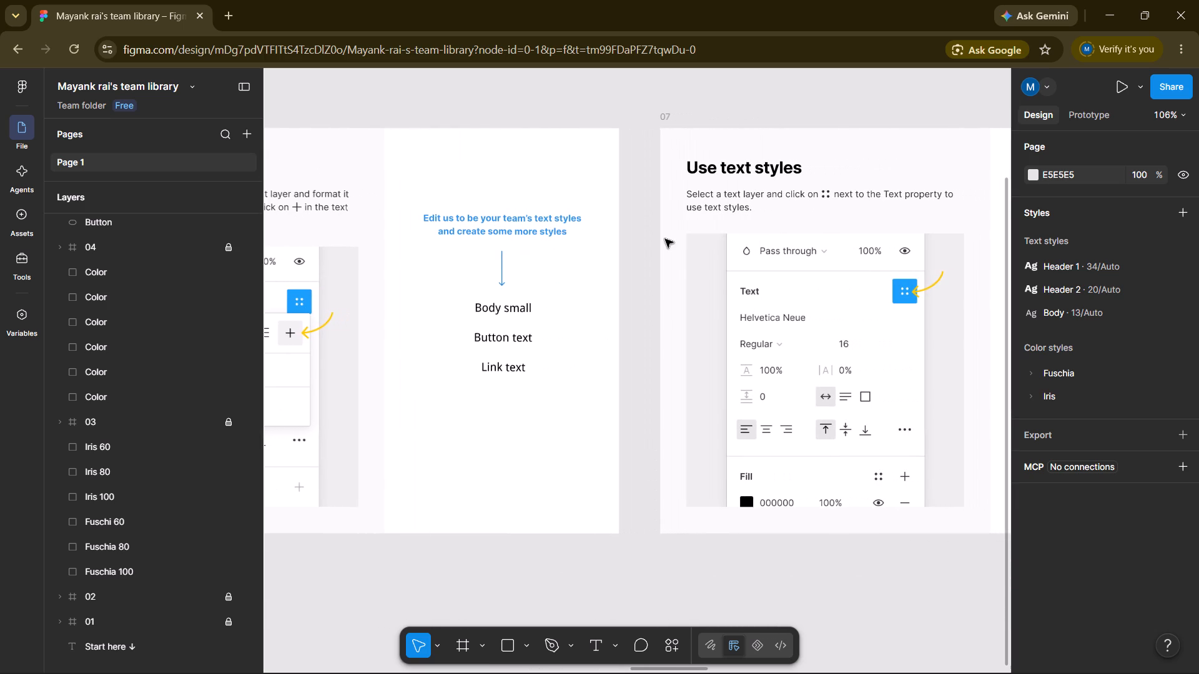
pyautogui.hscroll(-3, 665, 239)
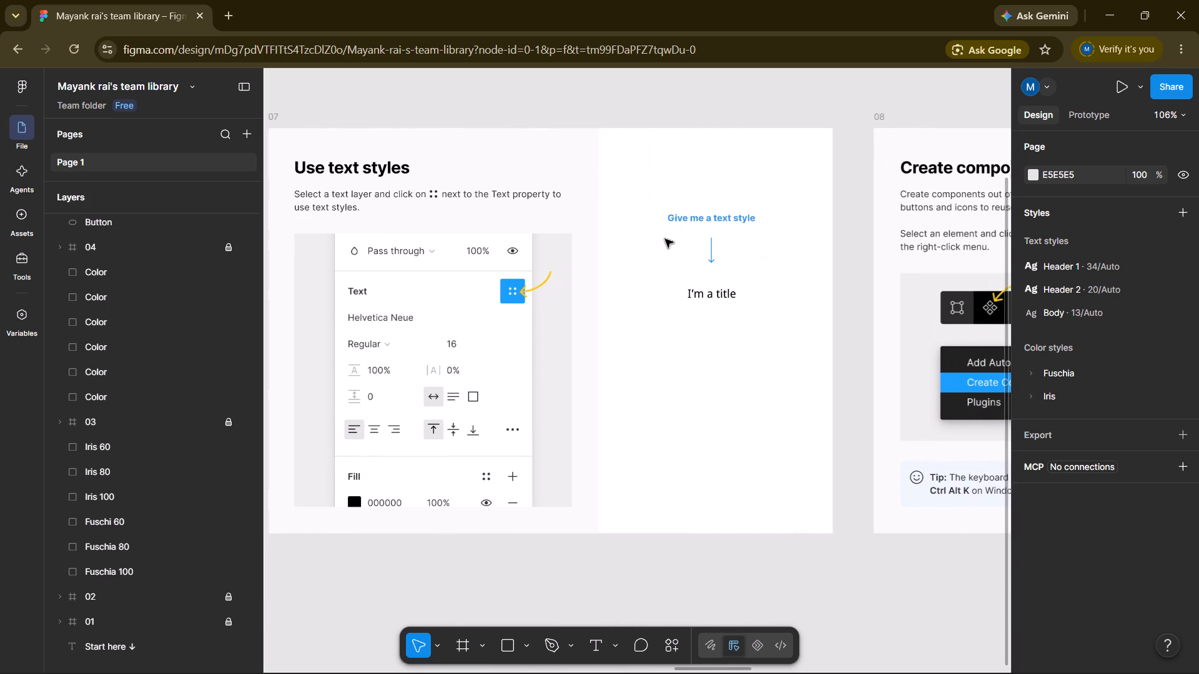
pyautogui.hscroll(-3, 665, 239)
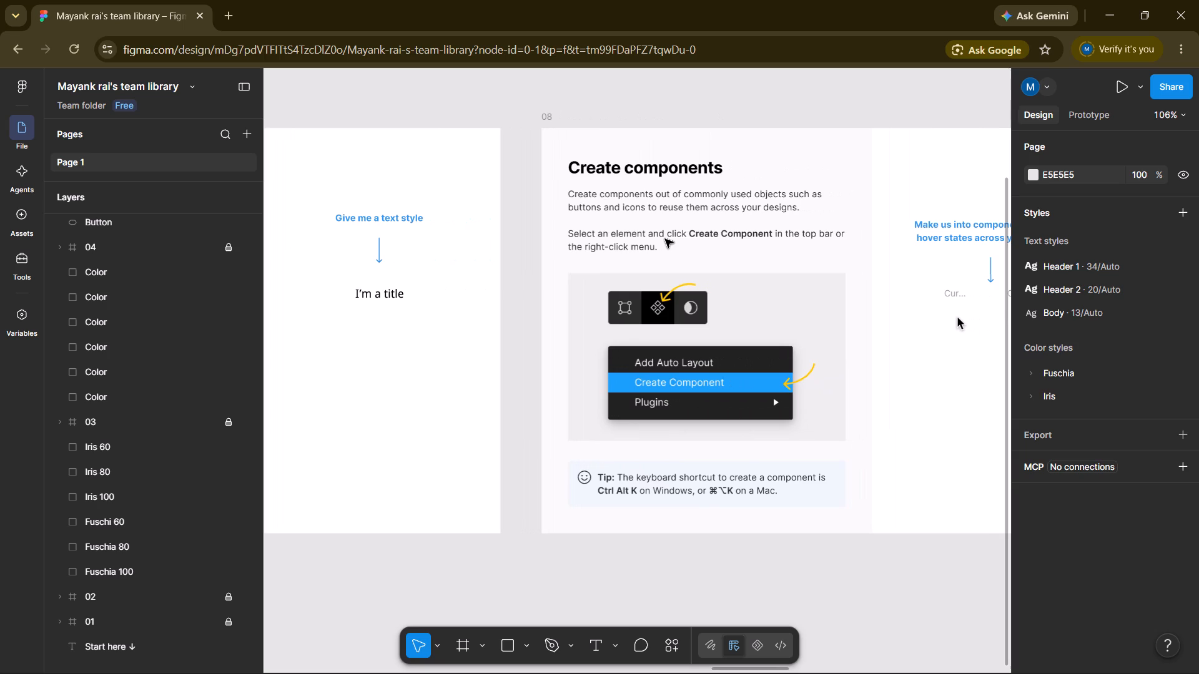
pyautogui.hscroll(-5, 665, 239)
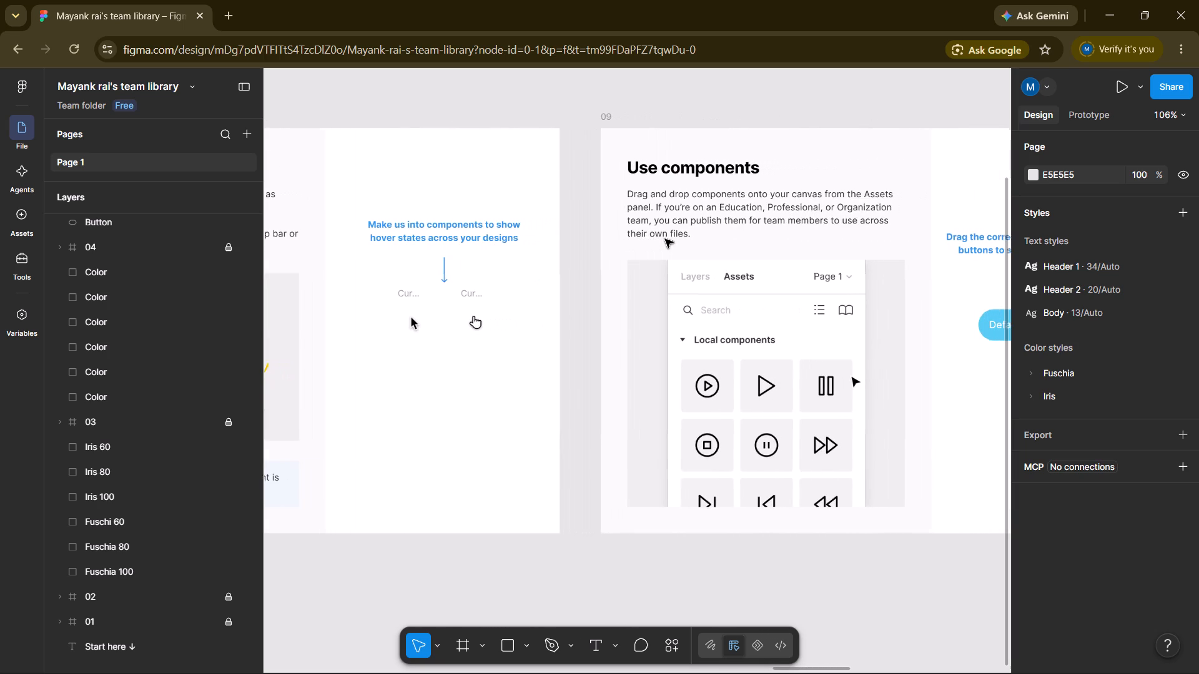
pyautogui.hscroll(-1, 665, 239)
pyautogui.scroll(2, 665, 239)
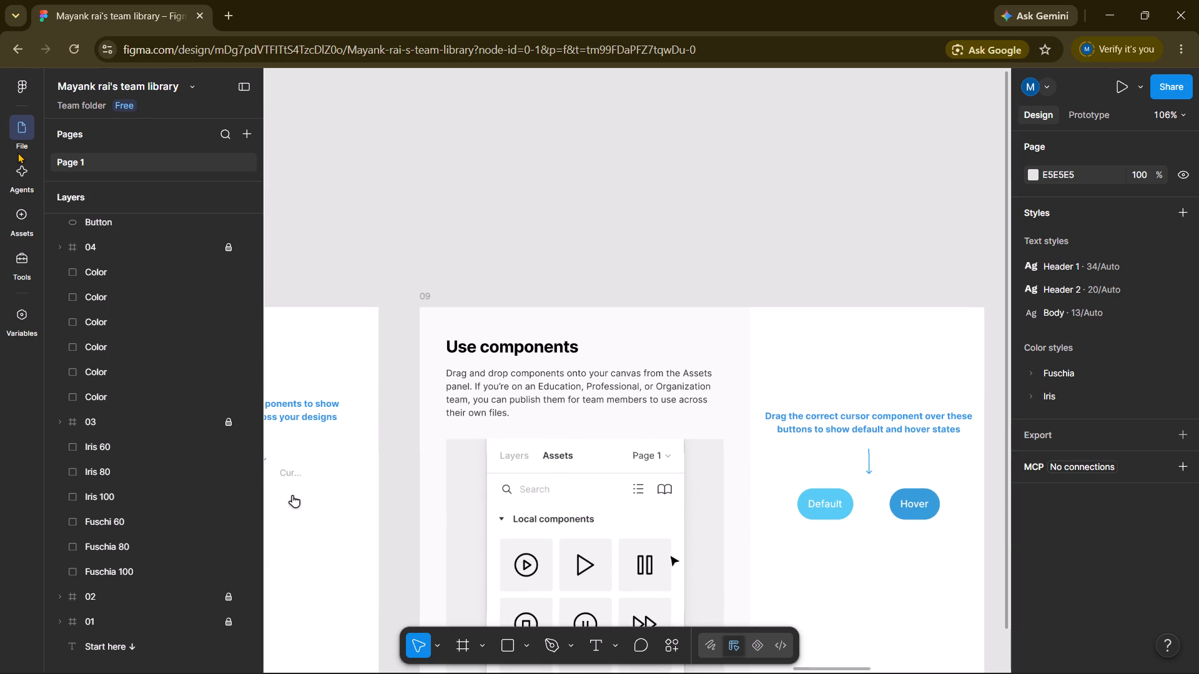
# Leave the team library file and return to the Team folder.
pyautogui.click(19, 130)
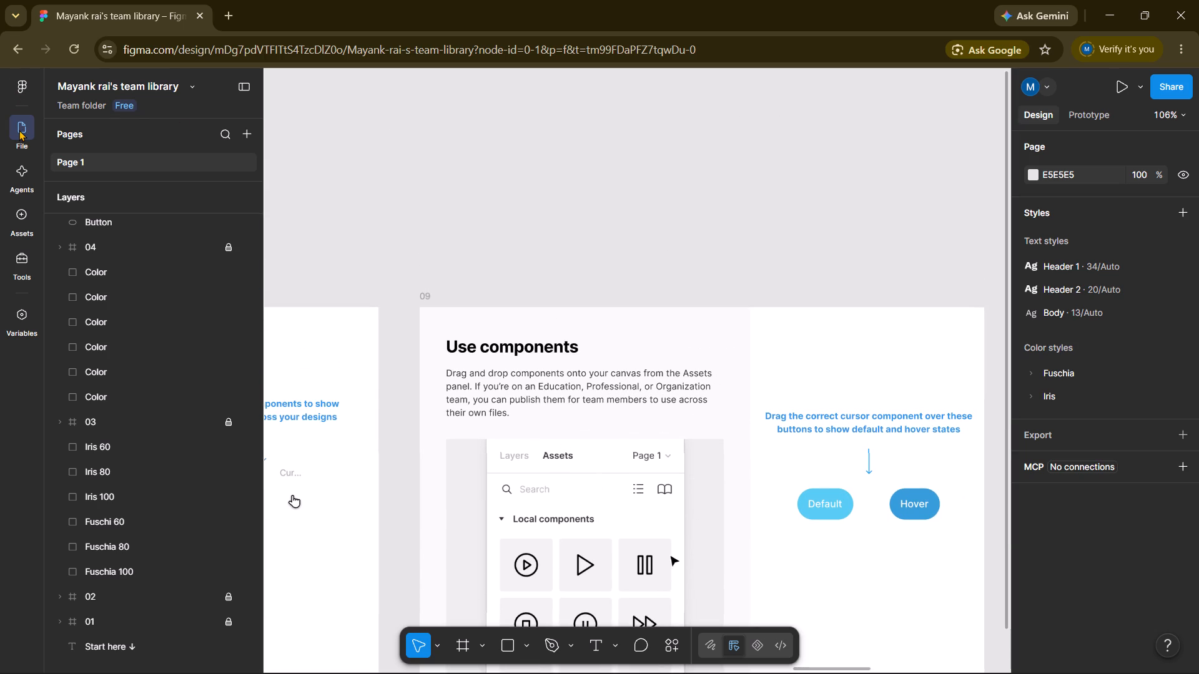
pyautogui.doubleClick(19, 130)
pyautogui.doubleClick(19, 130)
pyautogui.click(16, 51)
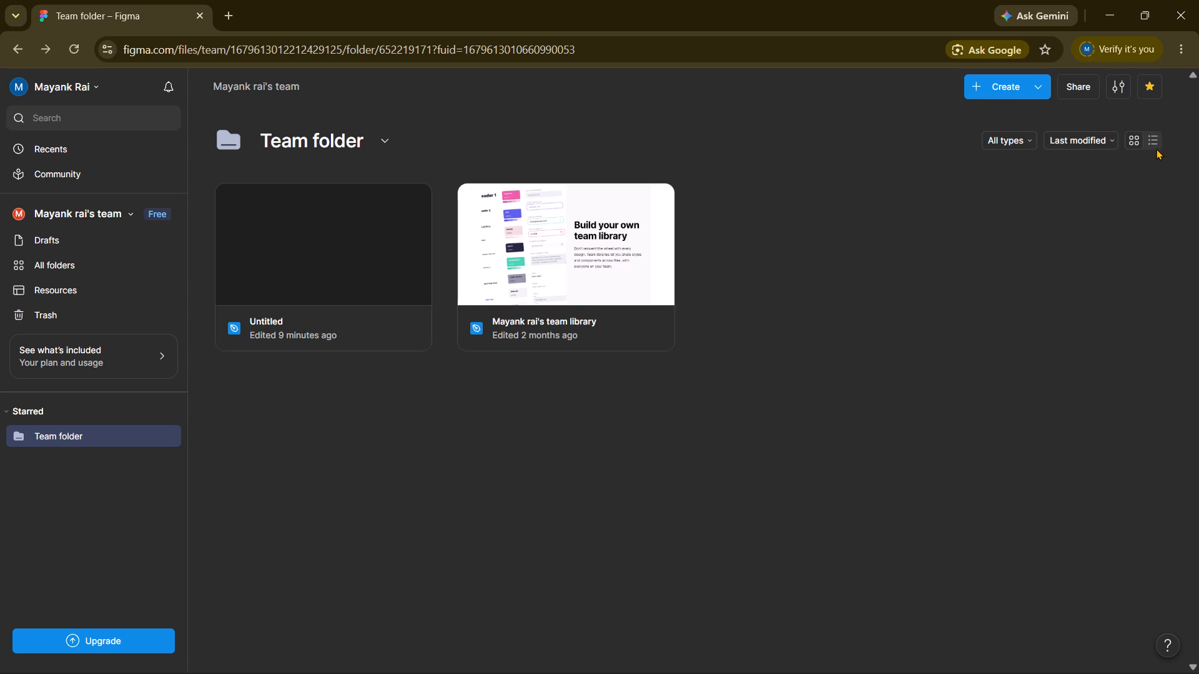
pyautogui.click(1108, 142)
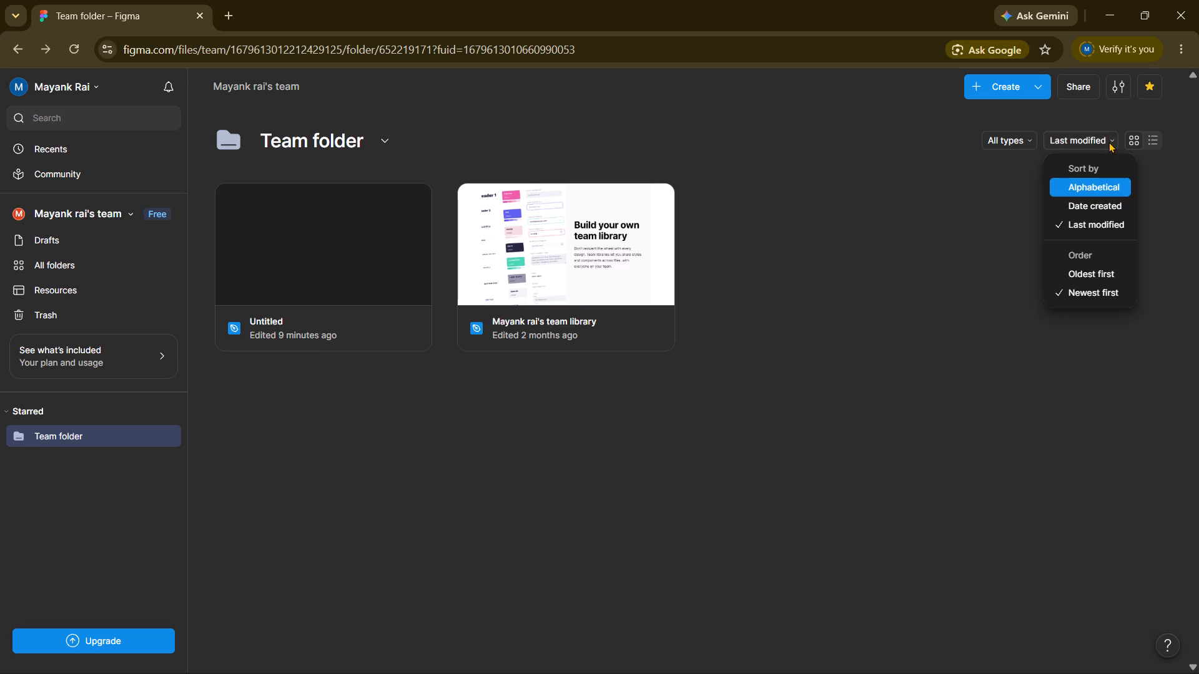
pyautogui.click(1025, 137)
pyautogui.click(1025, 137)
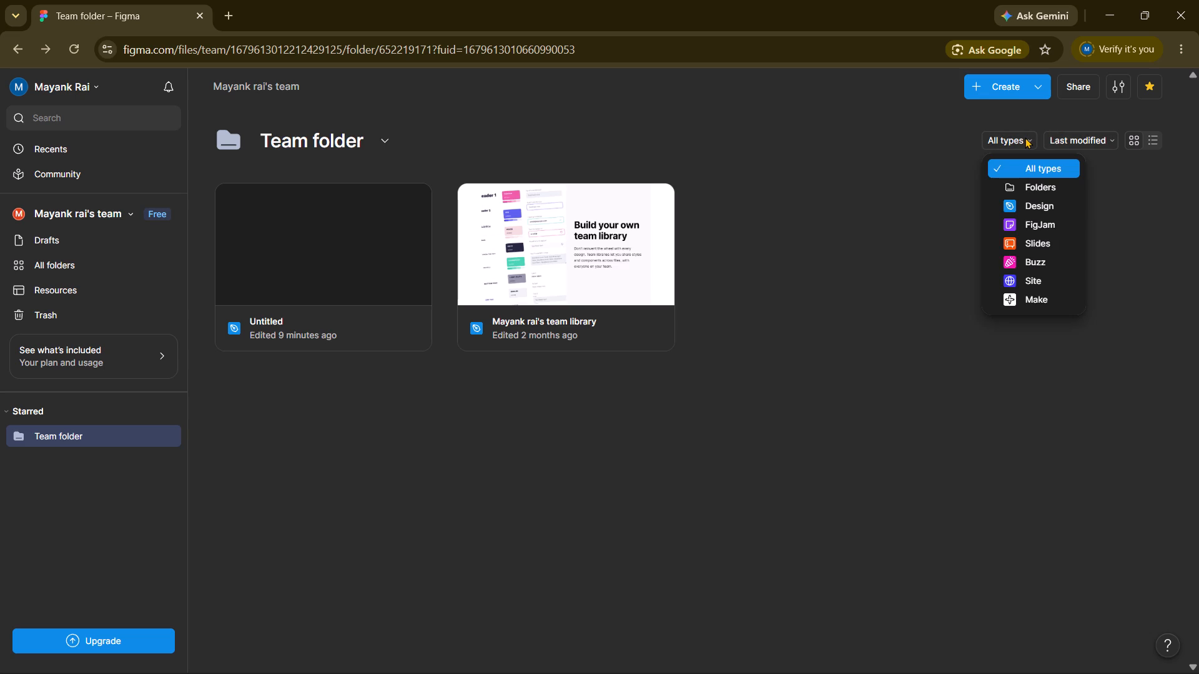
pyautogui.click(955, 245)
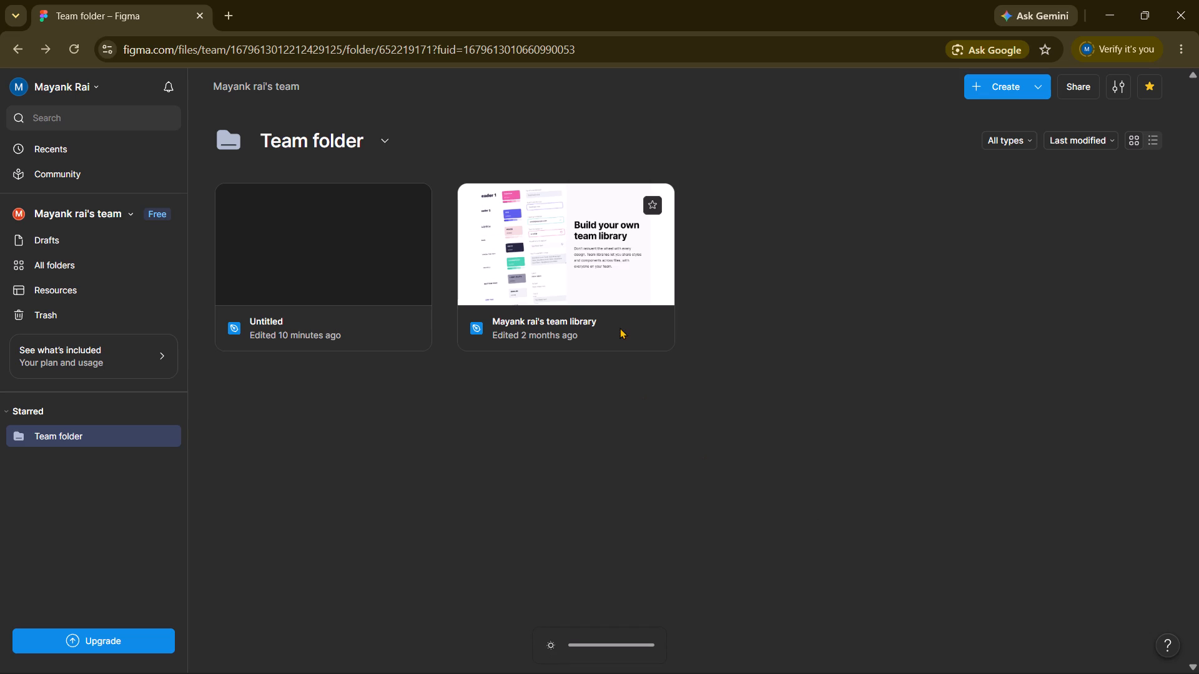
# Create a new design file from Recents and show its pages and layers in place of the Agents chat.
pyautogui.click(46, 152)
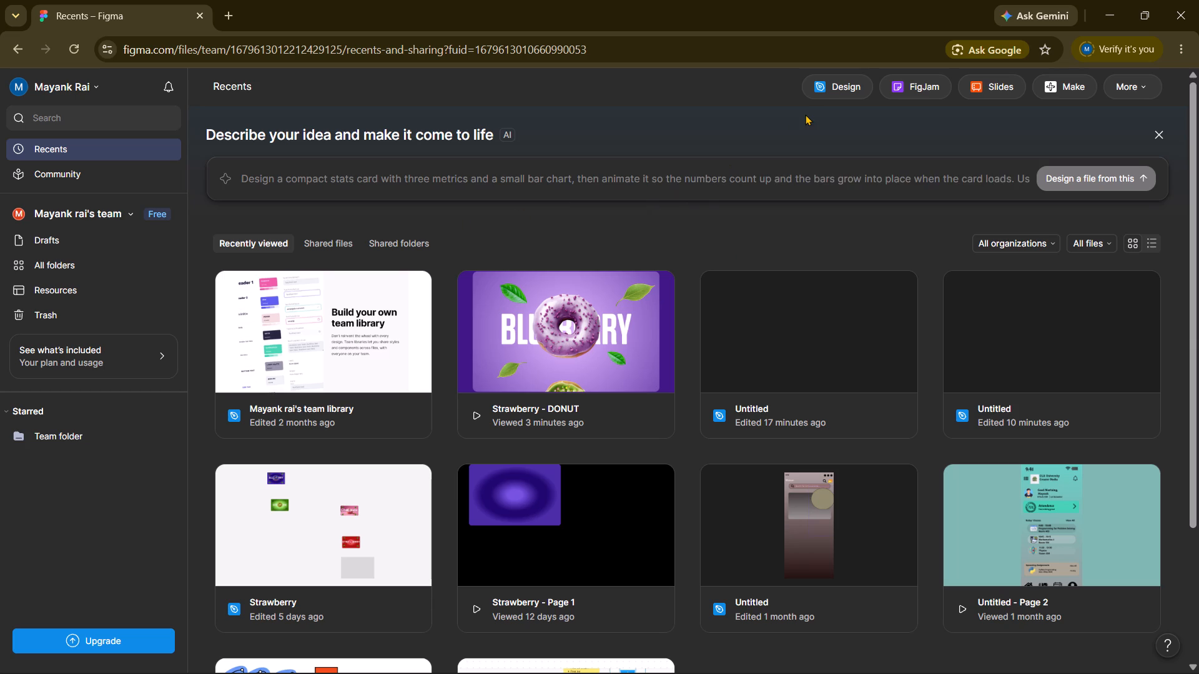
pyautogui.click(839, 81)
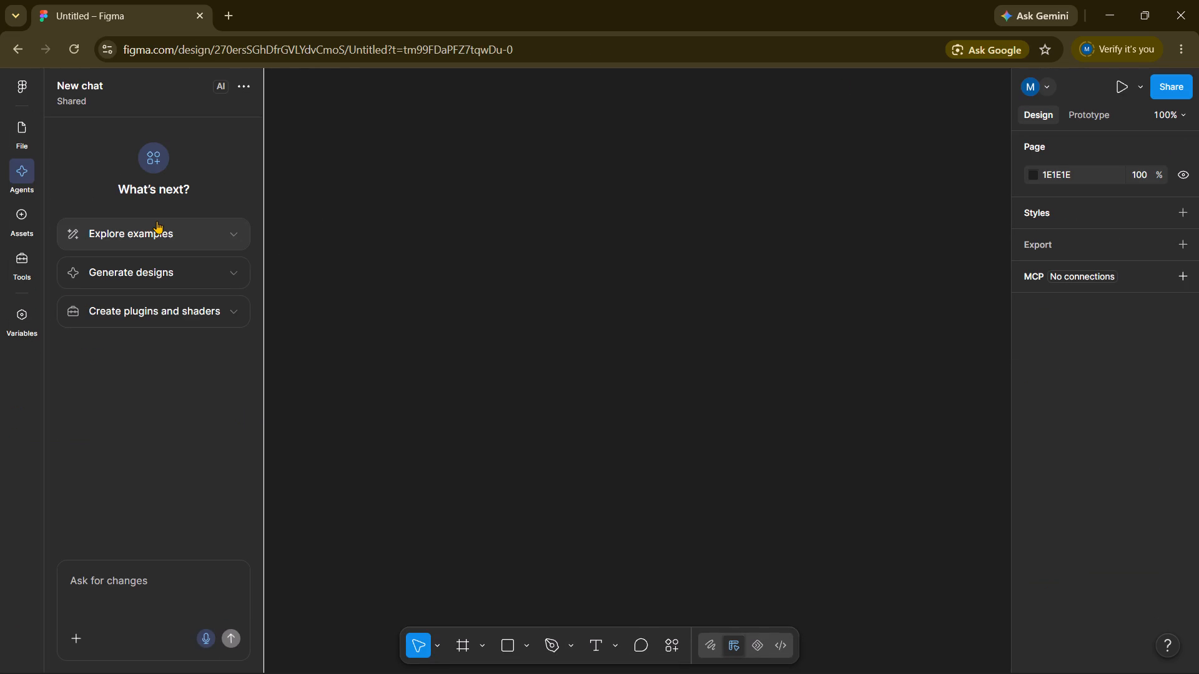
pyautogui.click(18, 130)
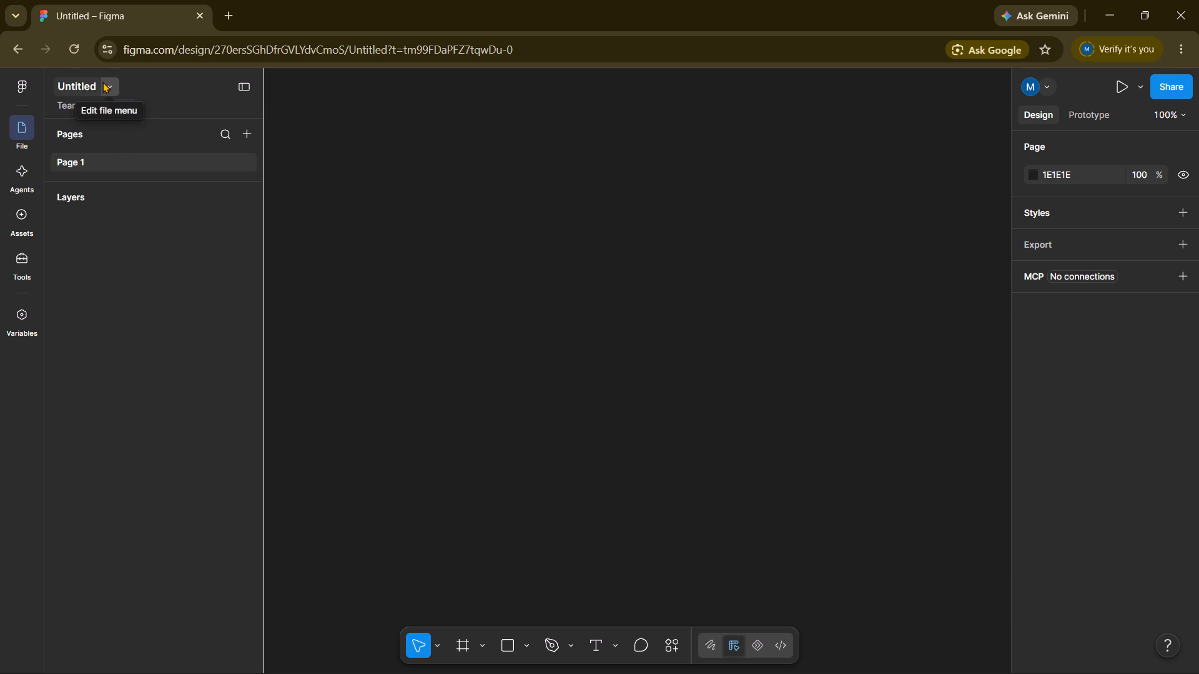
pyautogui.click(523, 200)
# Add a frame to the empty canvas using the MacBook Air desktop preset, 1280 × 832.
pyautogui.click(530, 641)
pyautogui.click(479, 648)
pyautogui.click(481, 640)
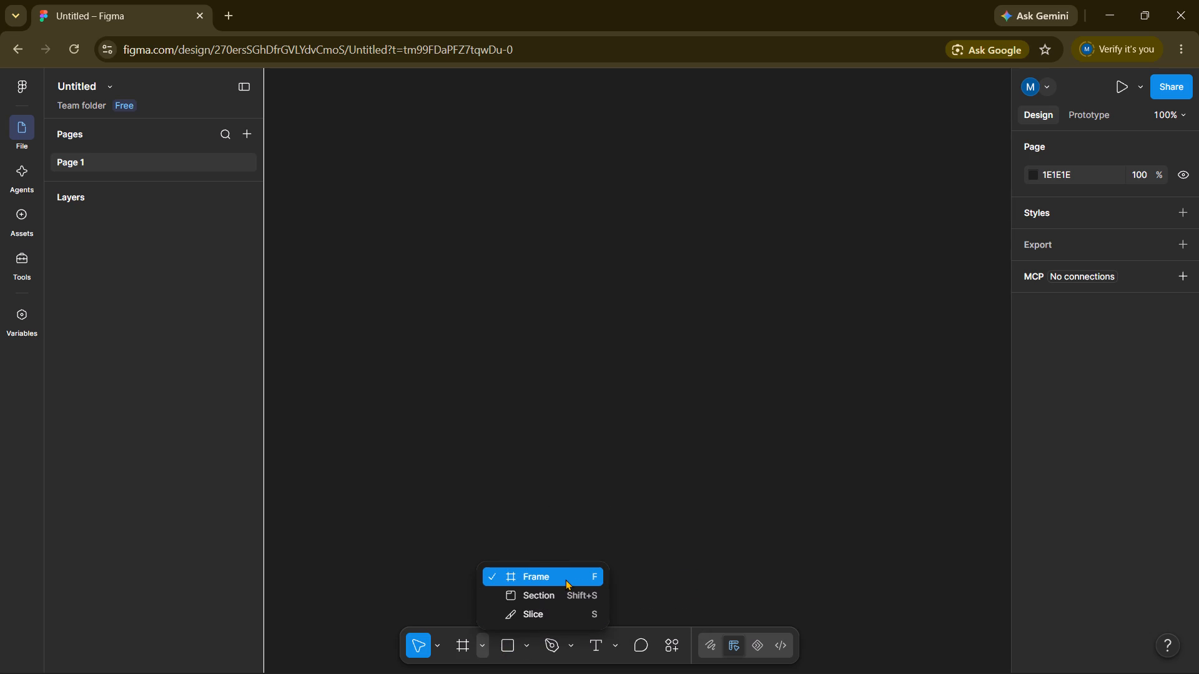
pyautogui.click(555, 580)
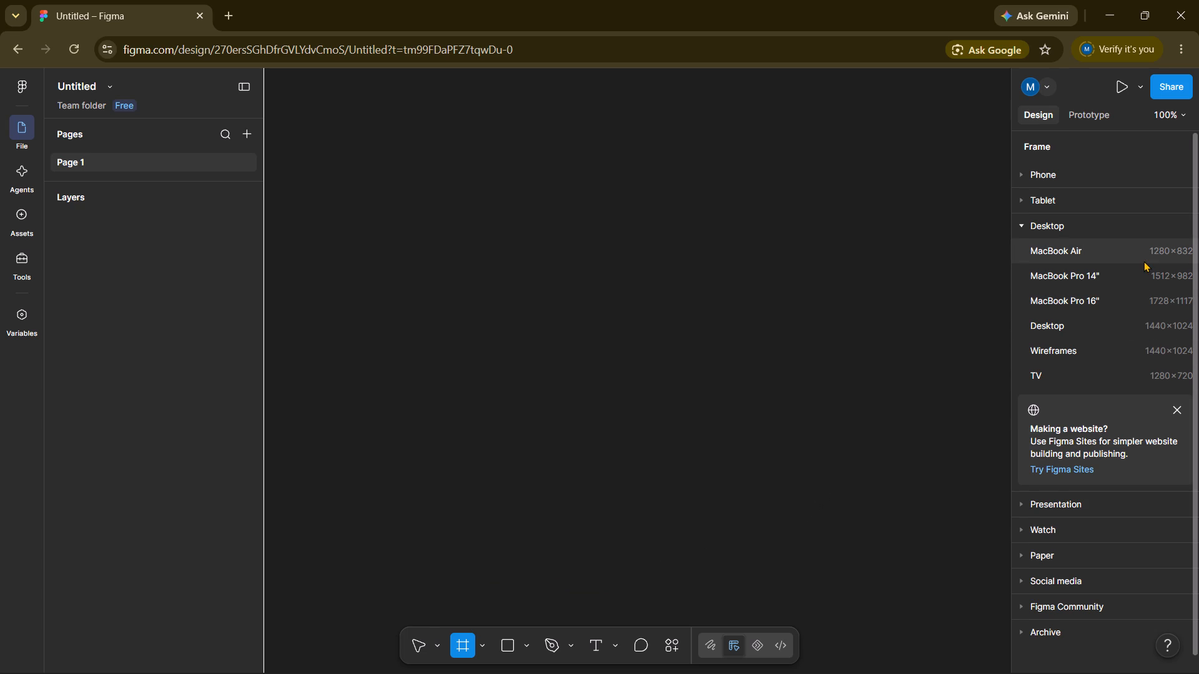
pyautogui.click(1120, 259)
pyautogui.click(1096, 258)
pyautogui.click(1078, 255)
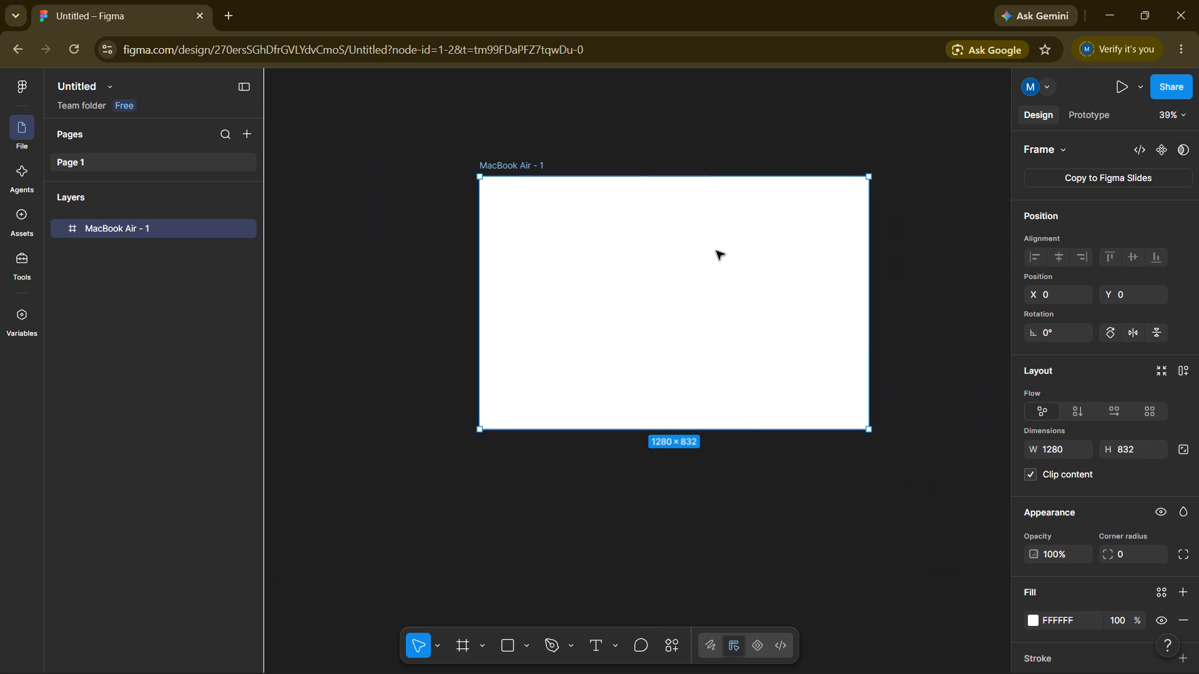
# Change the MacBook Air frame's fill from solid to a radial gradient.
pyautogui.hscroll(-2, 694, 260)
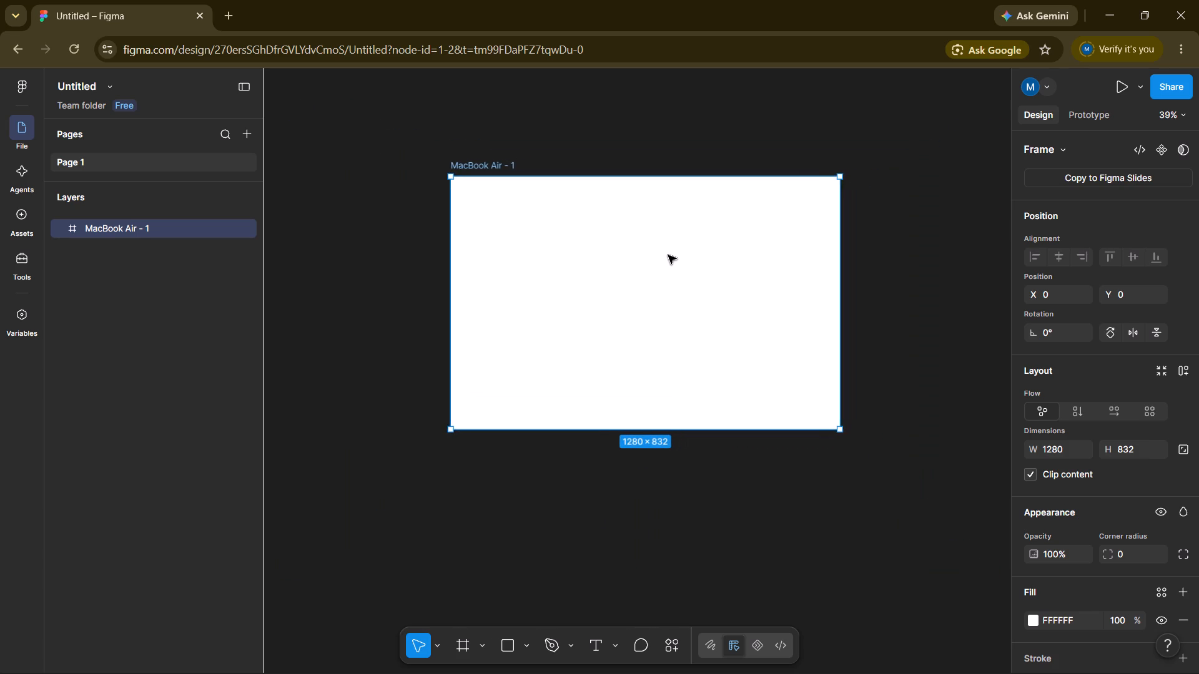
pyautogui.hscroll(-1, 668, 255)
pyautogui.click(655, 273)
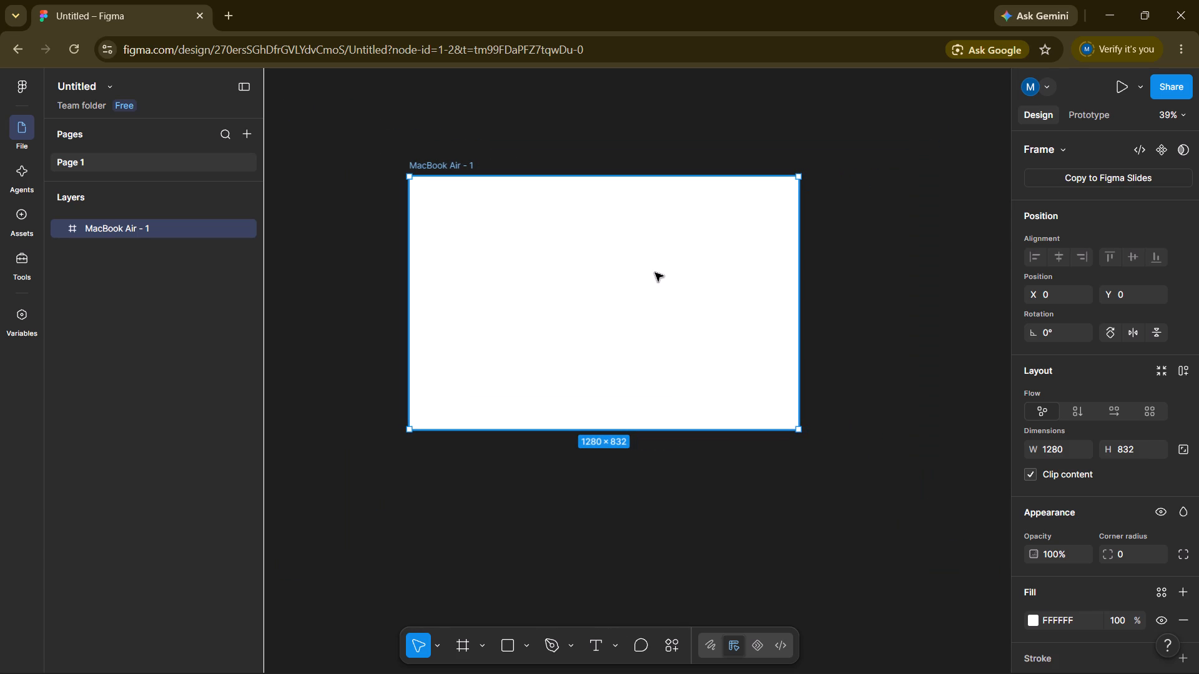
pyautogui.doubleClick(624, 315)
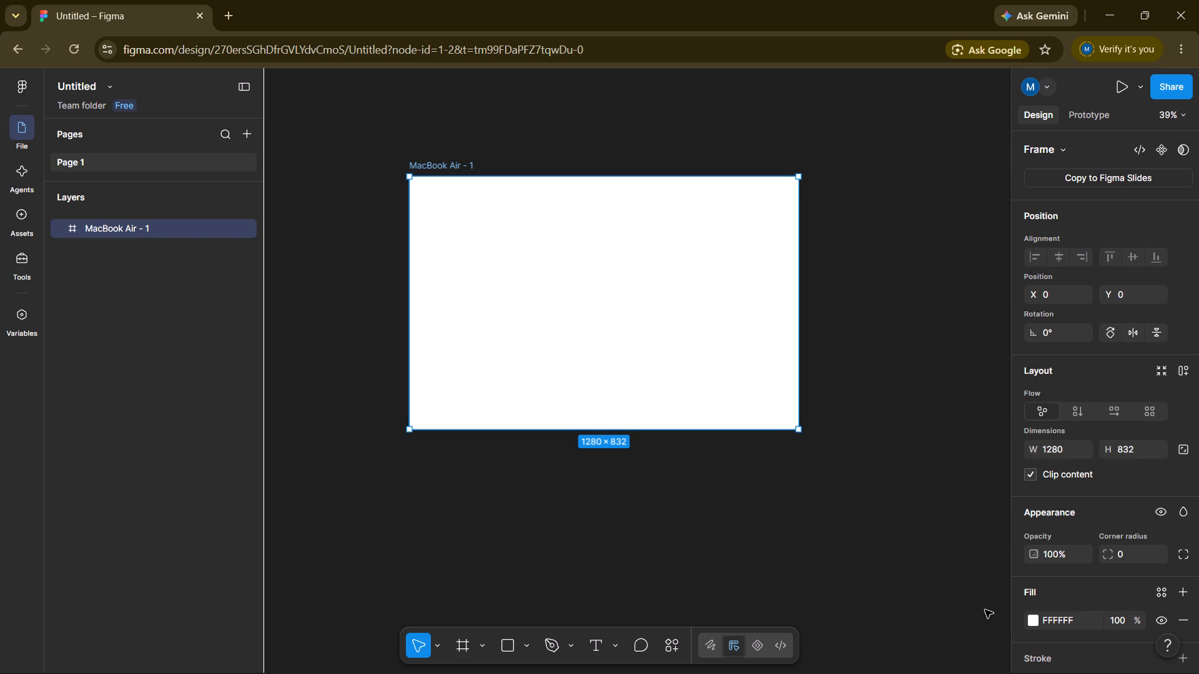
pyautogui.click(1035, 618)
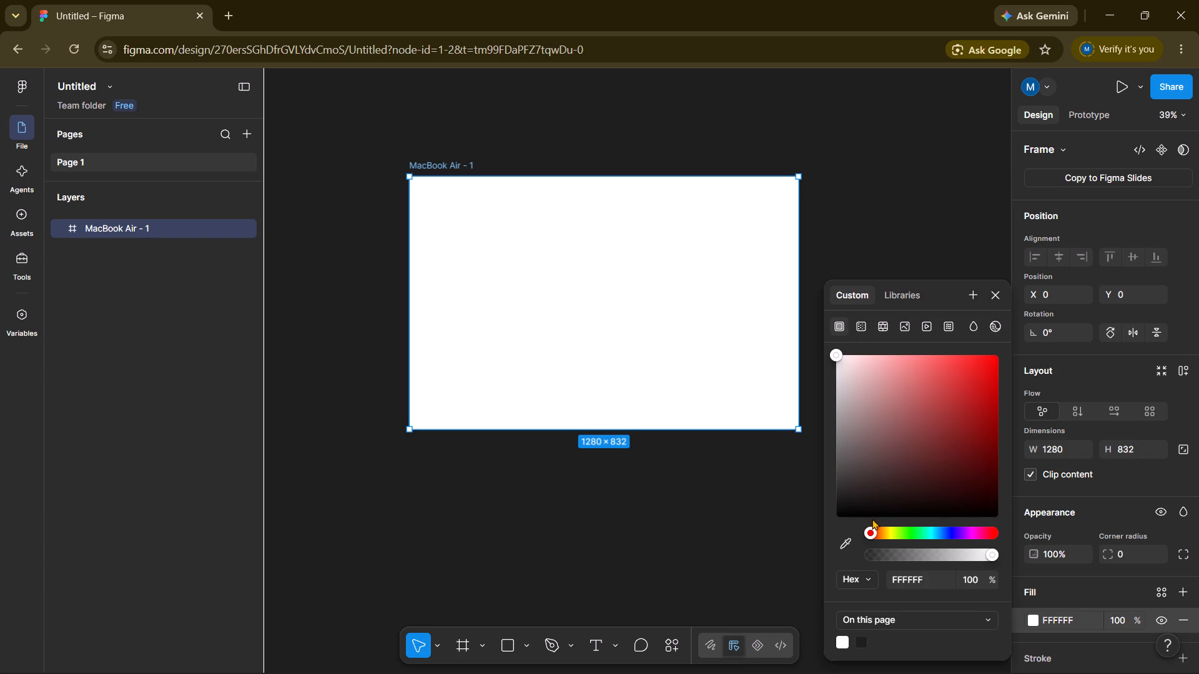
pyautogui.click(948, 535)
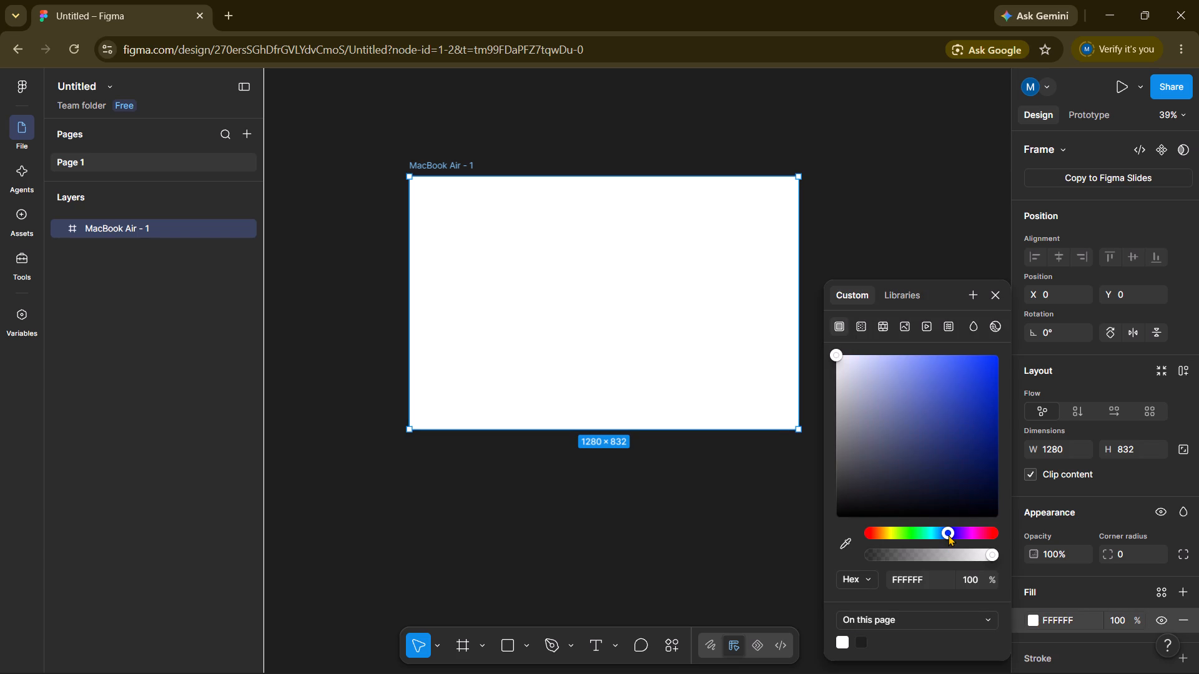
pyautogui.moveTo(948, 535); pyautogui.dragTo(952, 535)
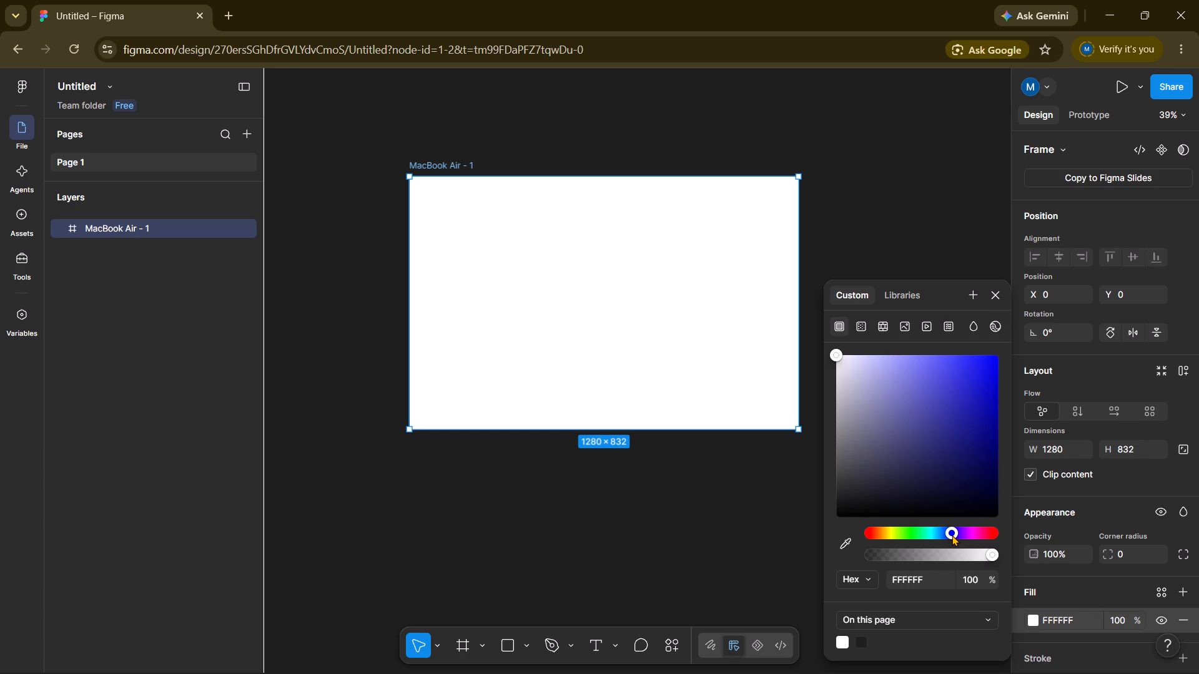
pyautogui.moveTo(952, 535); pyautogui.dragTo(956, 539)
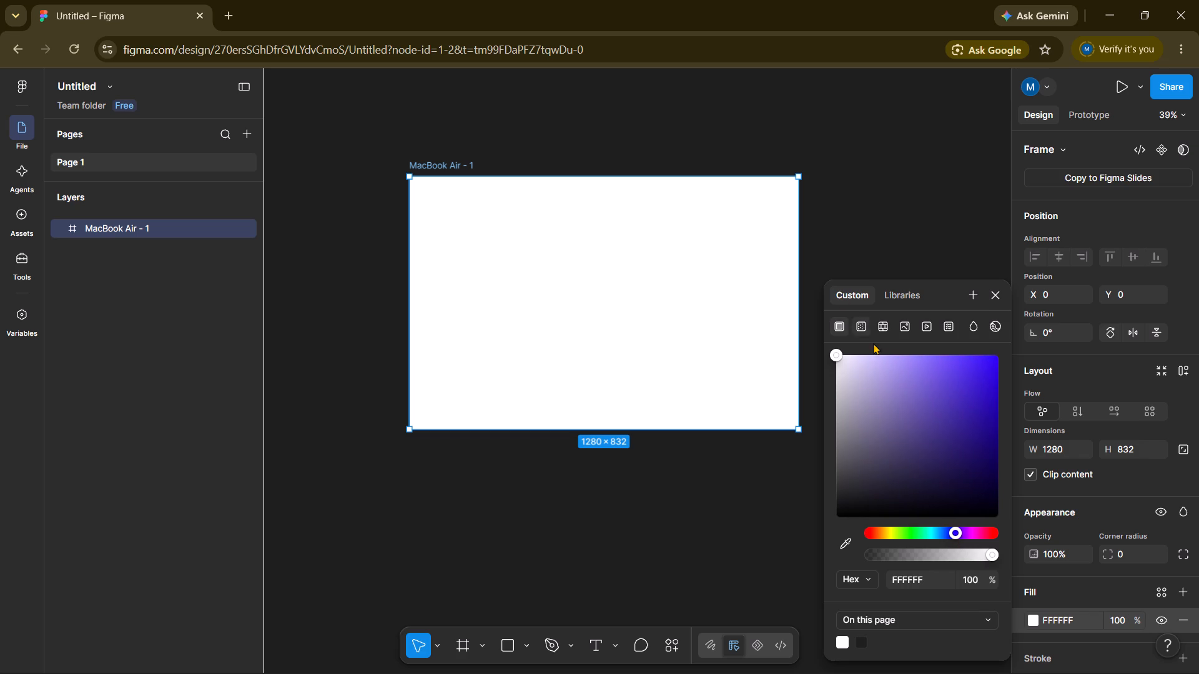
pyautogui.click(862, 329)
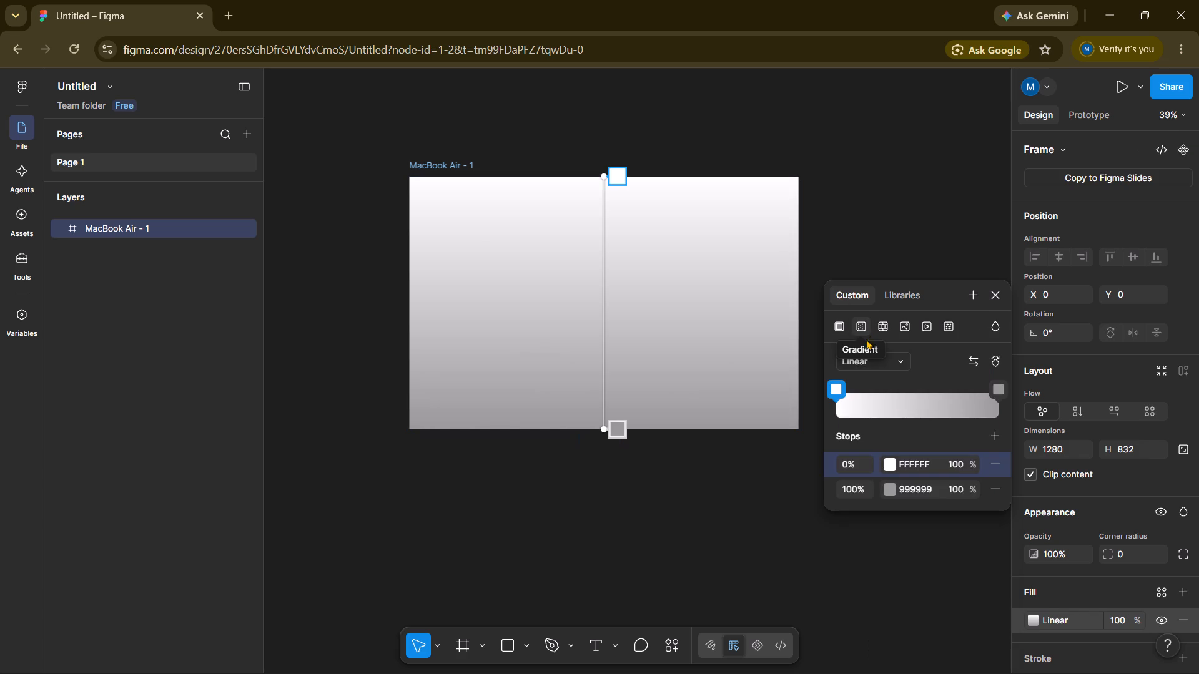
pyautogui.click(892, 461)
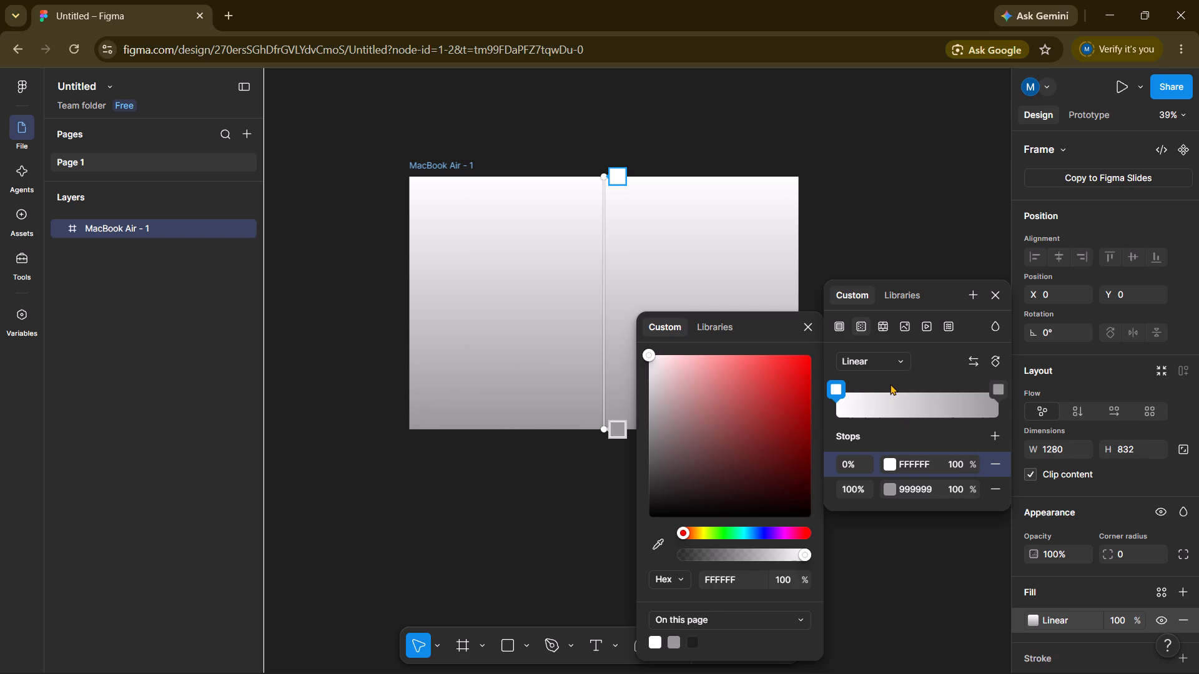
pyautogui.click(900, 357)
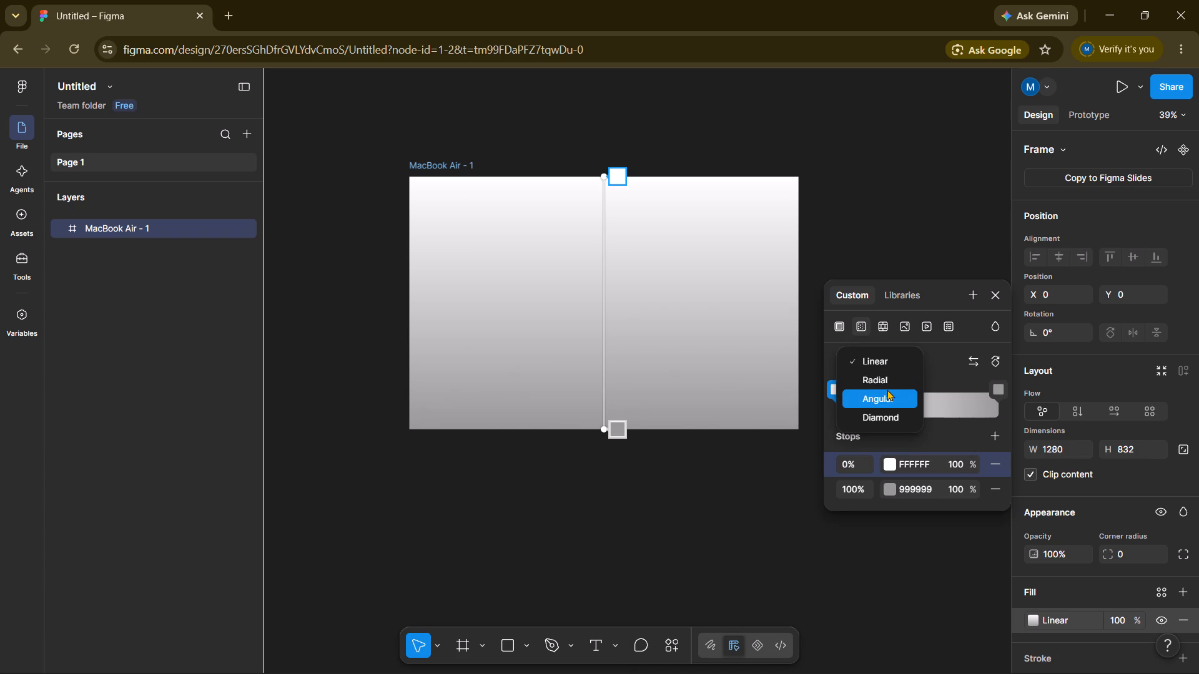
pyautogui.click(891, 387)
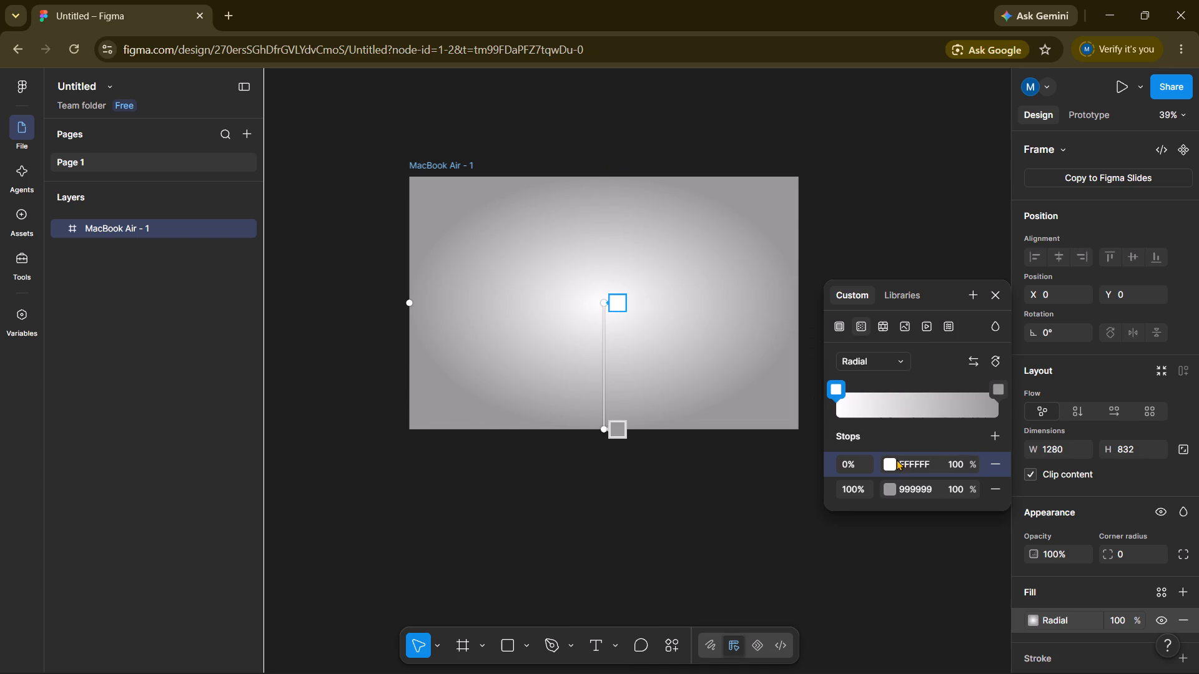
# Set the radial gradient's 0% stop to the blue 171DD1.
pyautogui.click(896, 460)
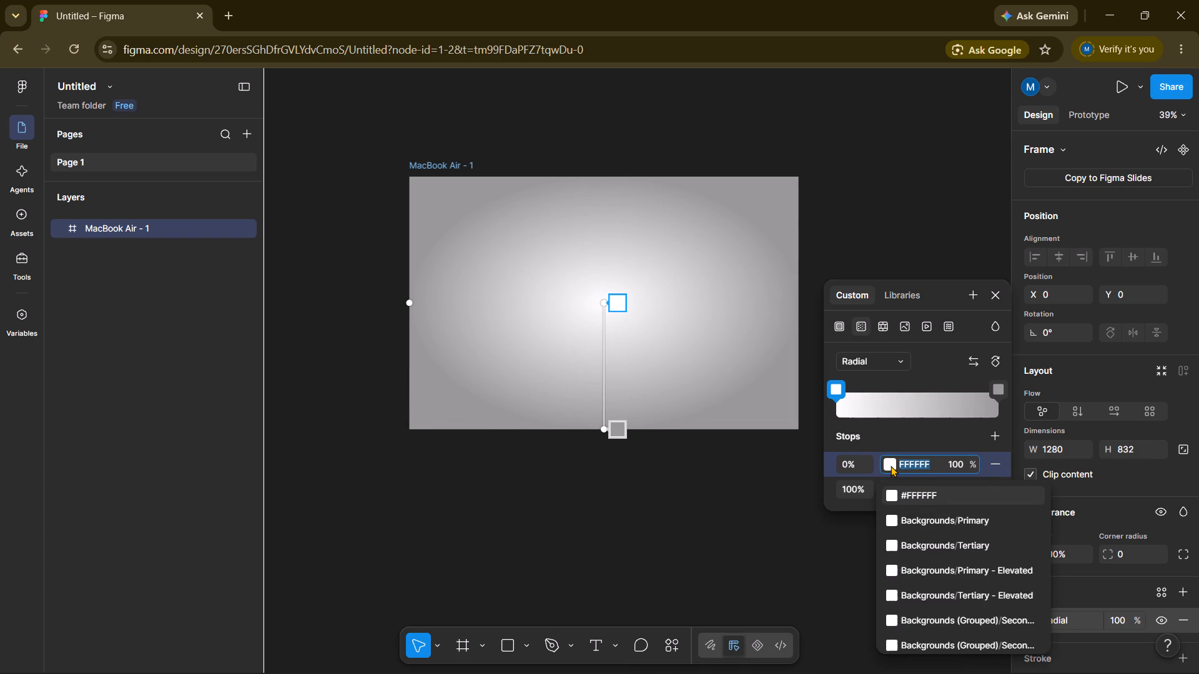
pyautogui.click(891, 466)
pyautogui.click(756, 525)
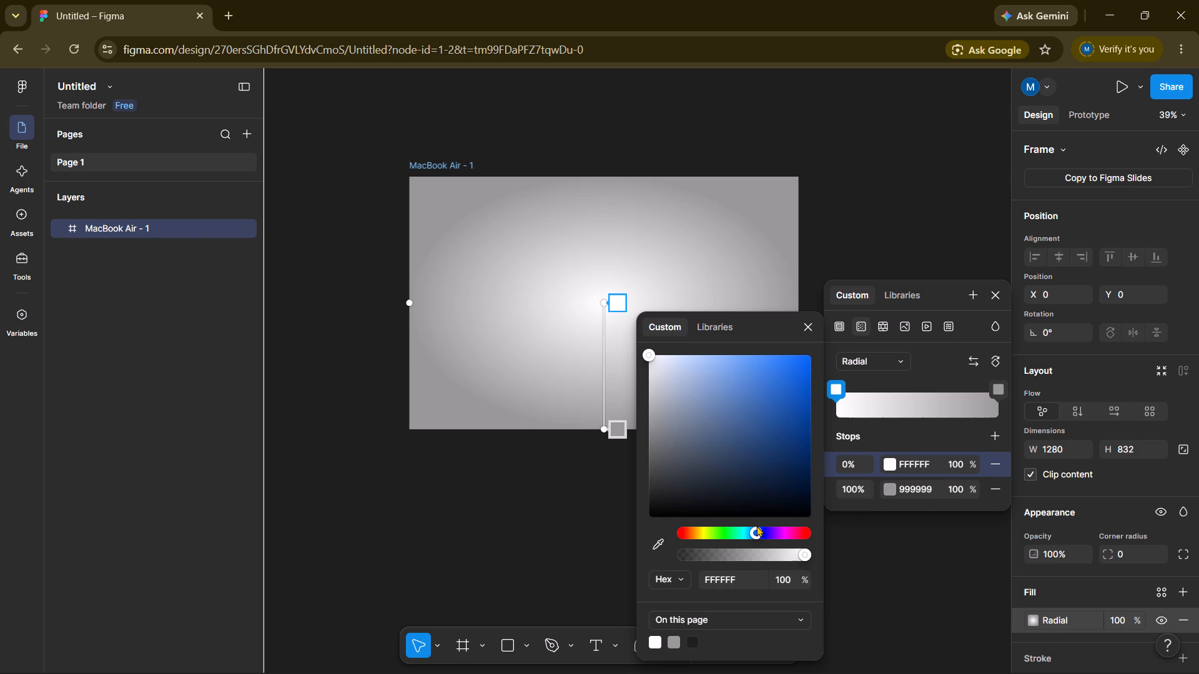
pyautogui.moveTo(756, 529); pyautogui.dragTo(763, 532)
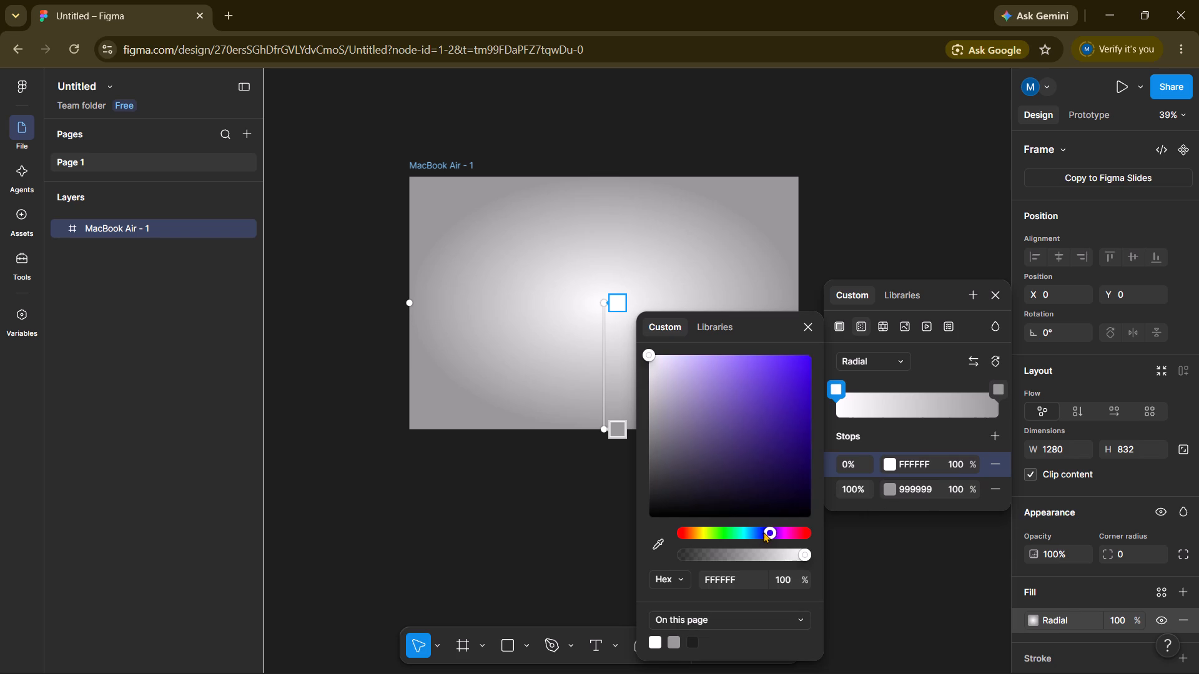
pyautogui.moveTo(763, 532); pyautogui.dragTo(764, 533)
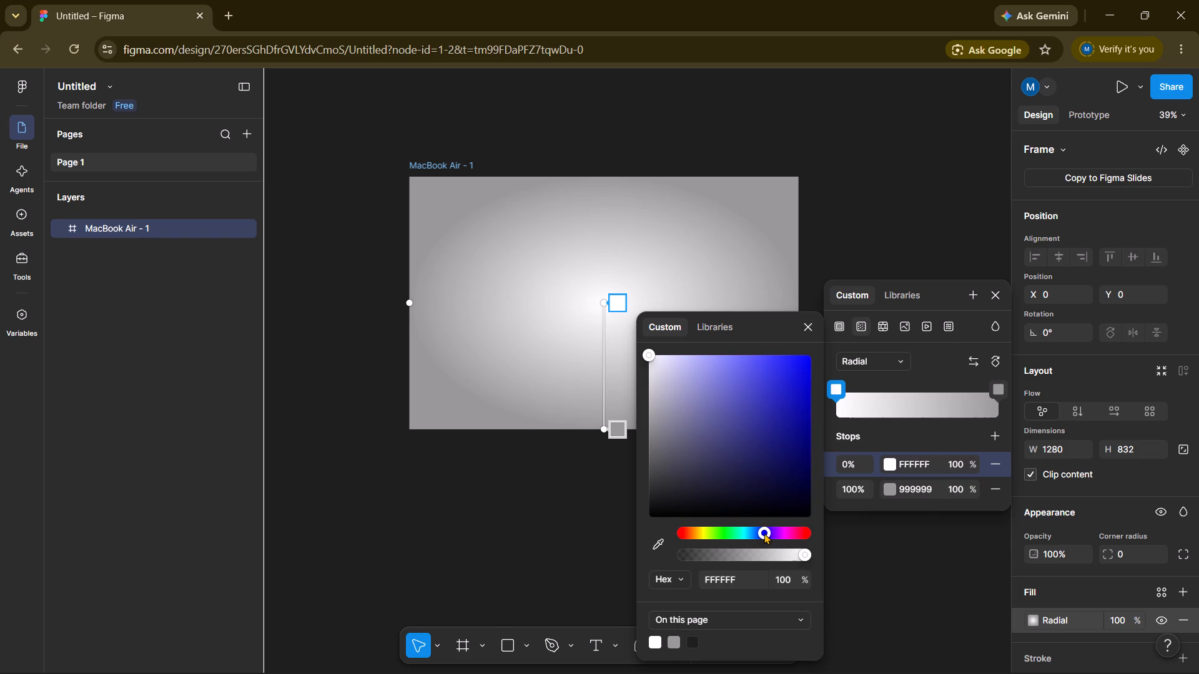
pyautogui.moveTo(764, 533); pyautogui.dragTo(764, 533)
pyautogui.click(793, 384)
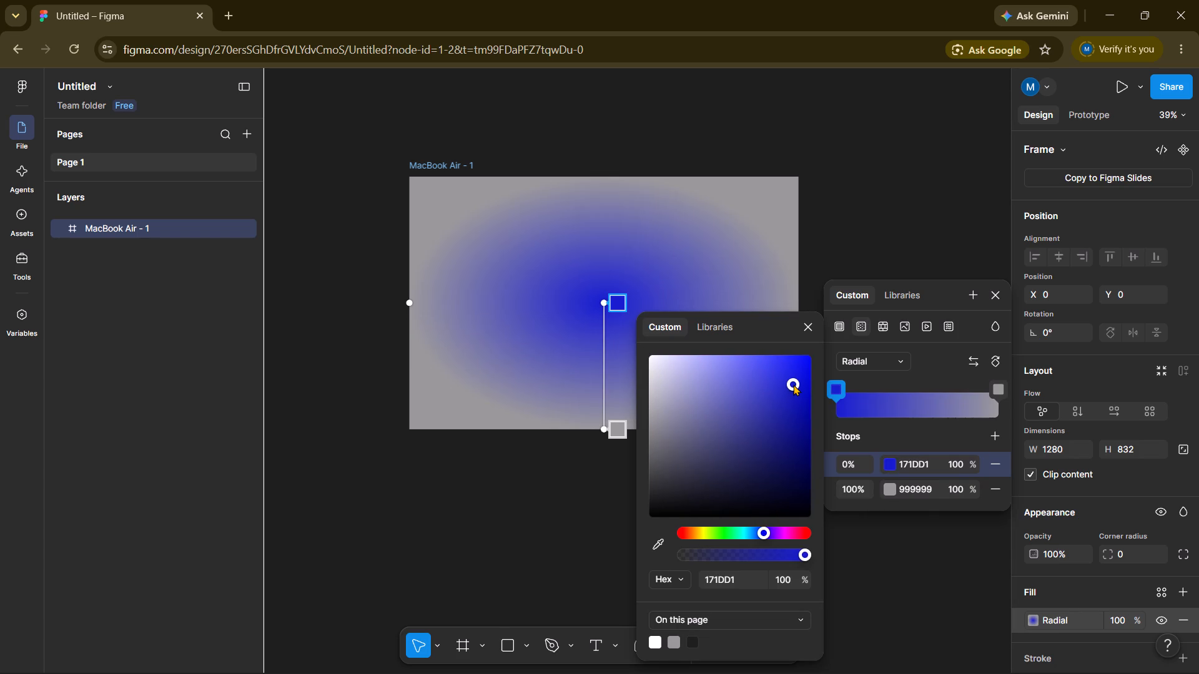
# Set the radial gradient's 100% stop to the dark navy 0D0869.
pyautogui.click(889, 484)
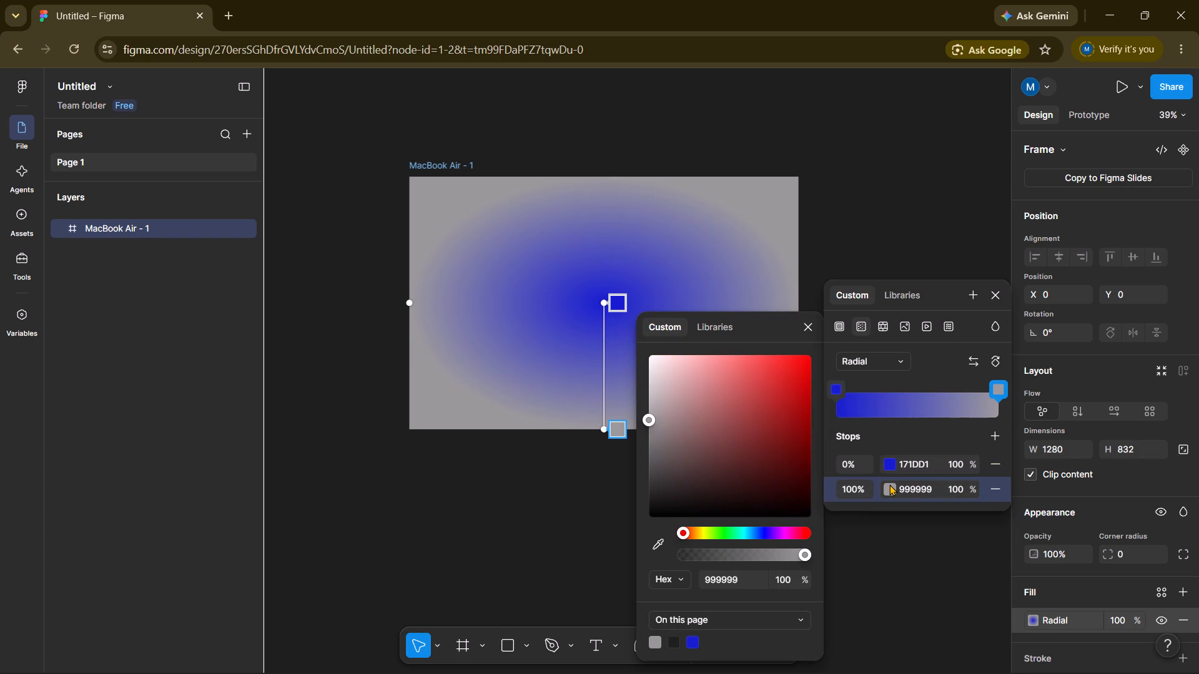
pyautogui.click(766, 529)
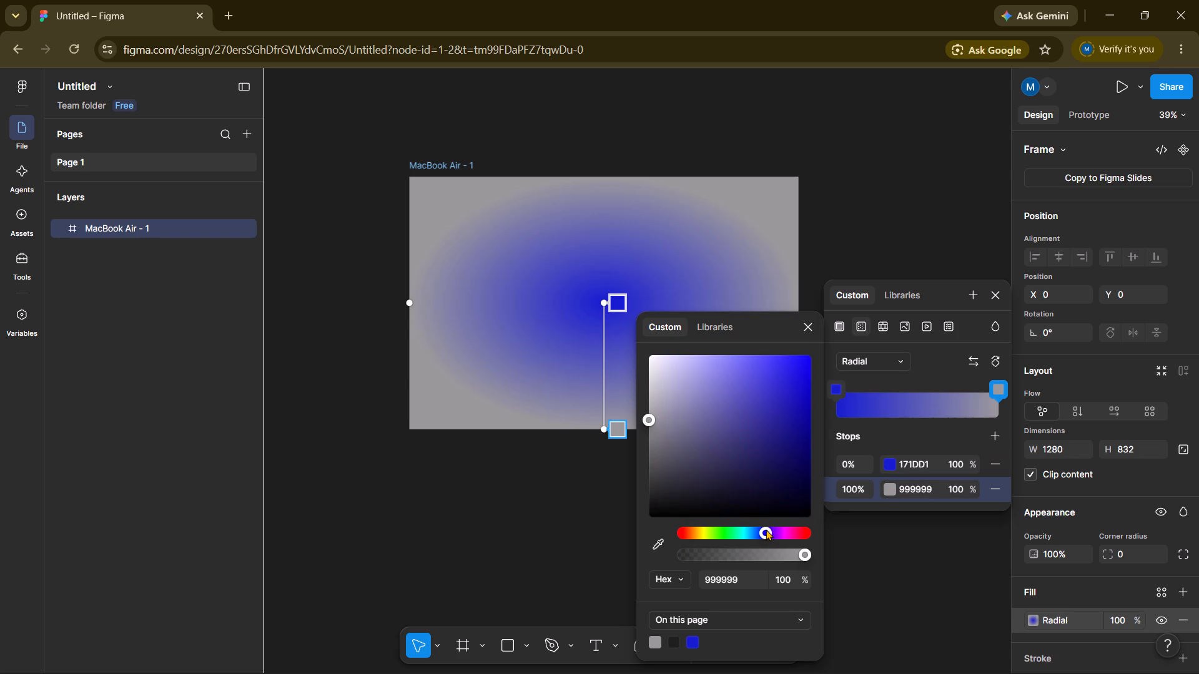
pyautogui.moveTo(652, 419); pyautogui.dragTo(754, 397)
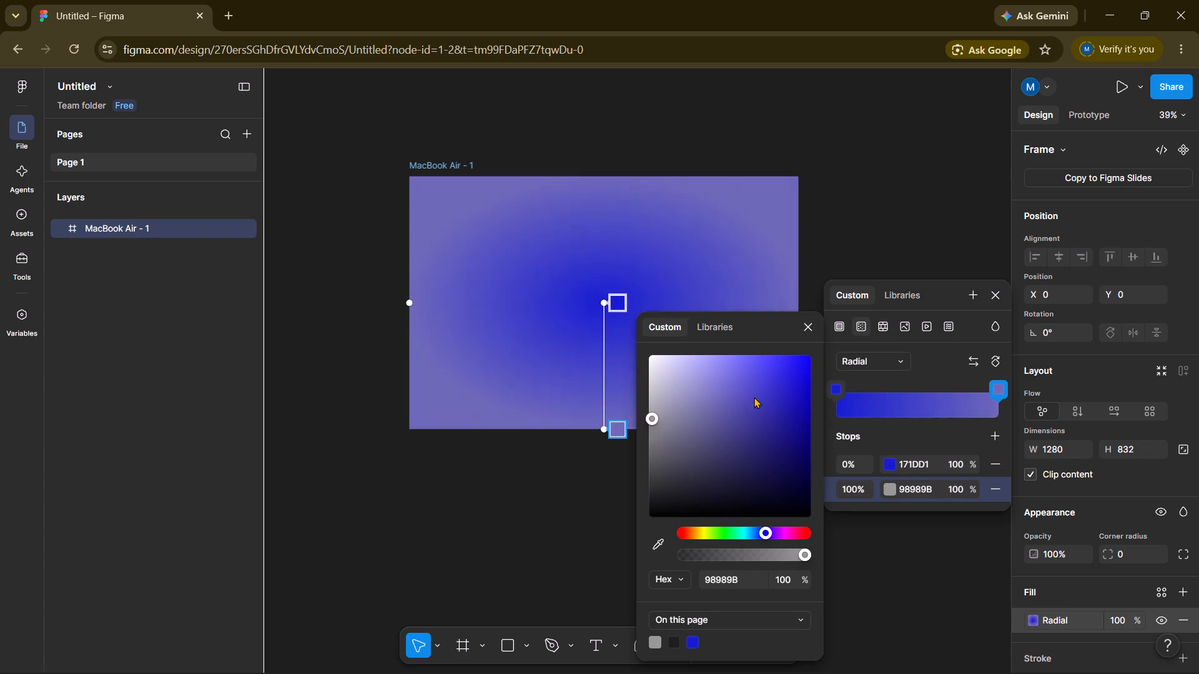
pyautogui.moveTo(754, 397); pyautogui.dragTo(799, 448)
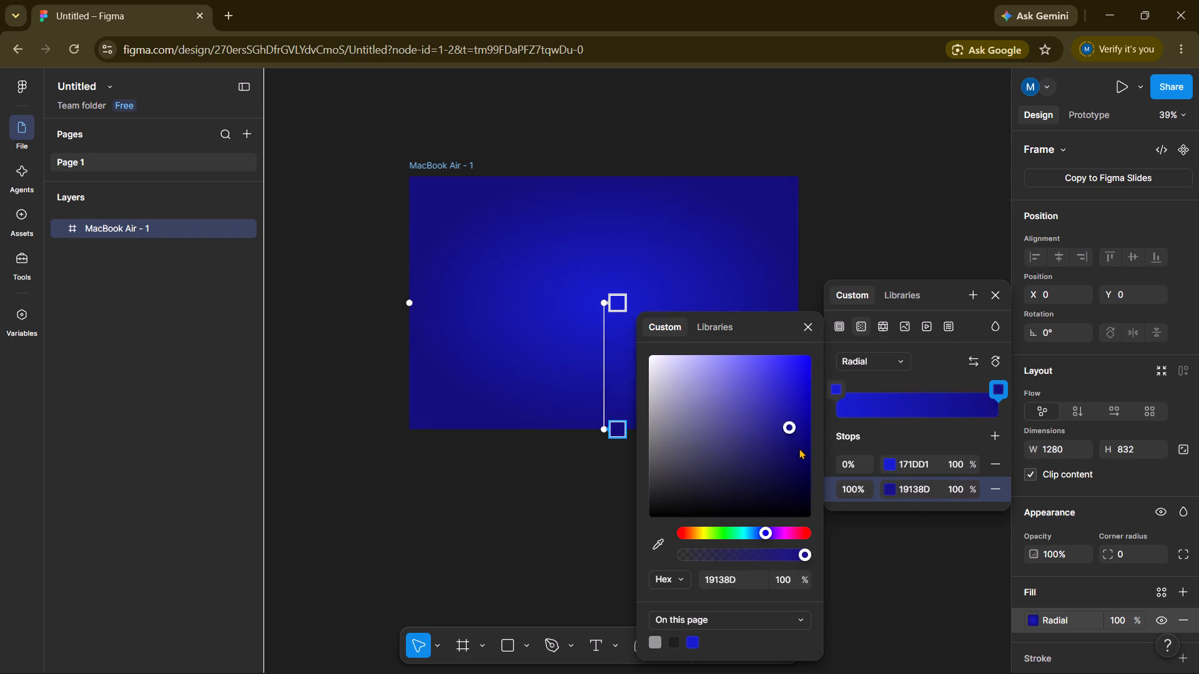
pyautogui.moveTo(799, 448); pyautogui.dragTo(798, 451)
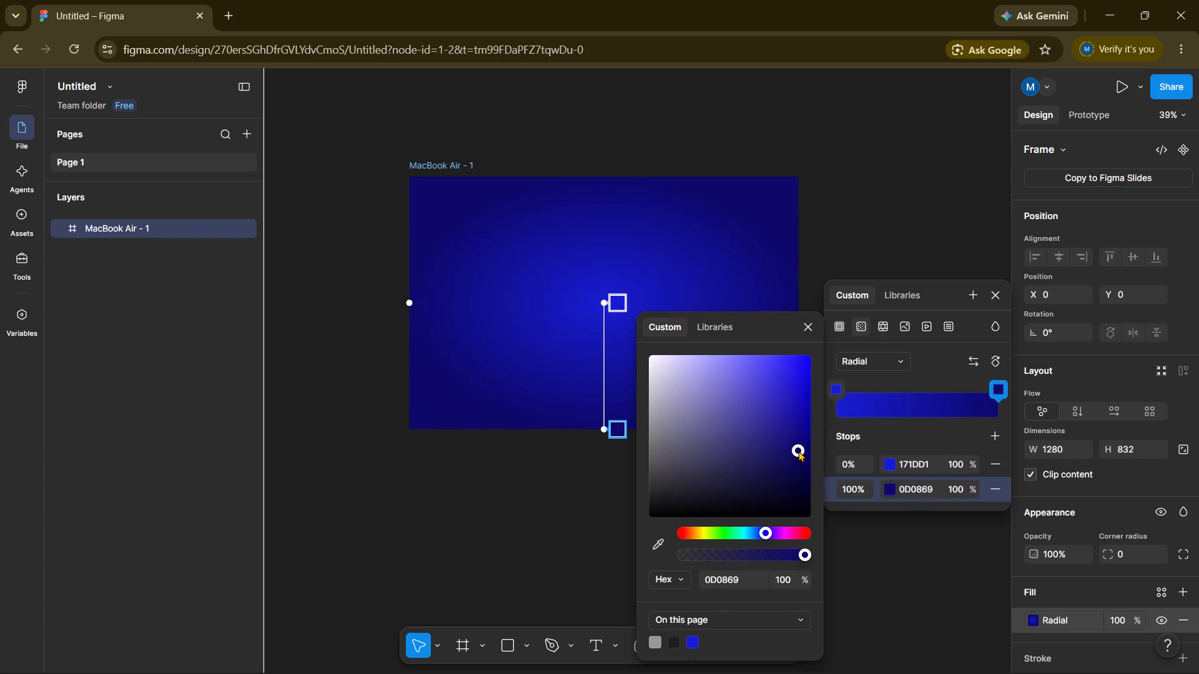
# Move the blue gradient stop to 50% and the navy stop to 79%, and close the fill's color settings.
pyautogui.click(882, 466)
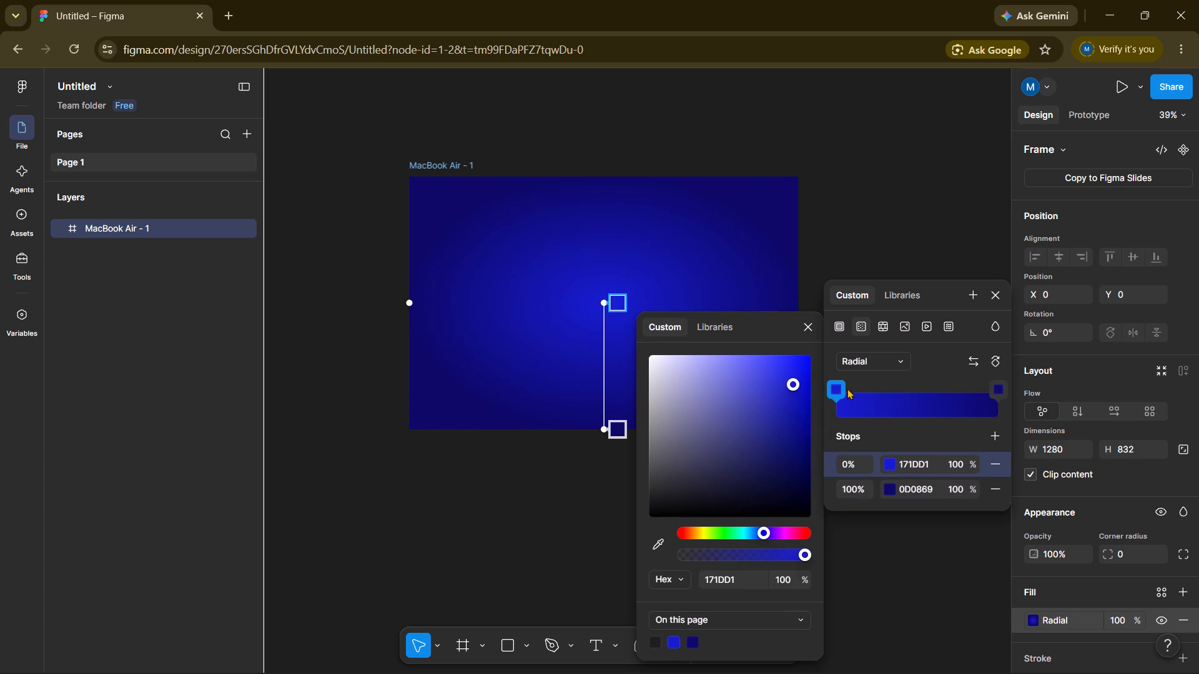
pyautogui.moveTo(839, 384); pyautogui.dragTo(899, 401)
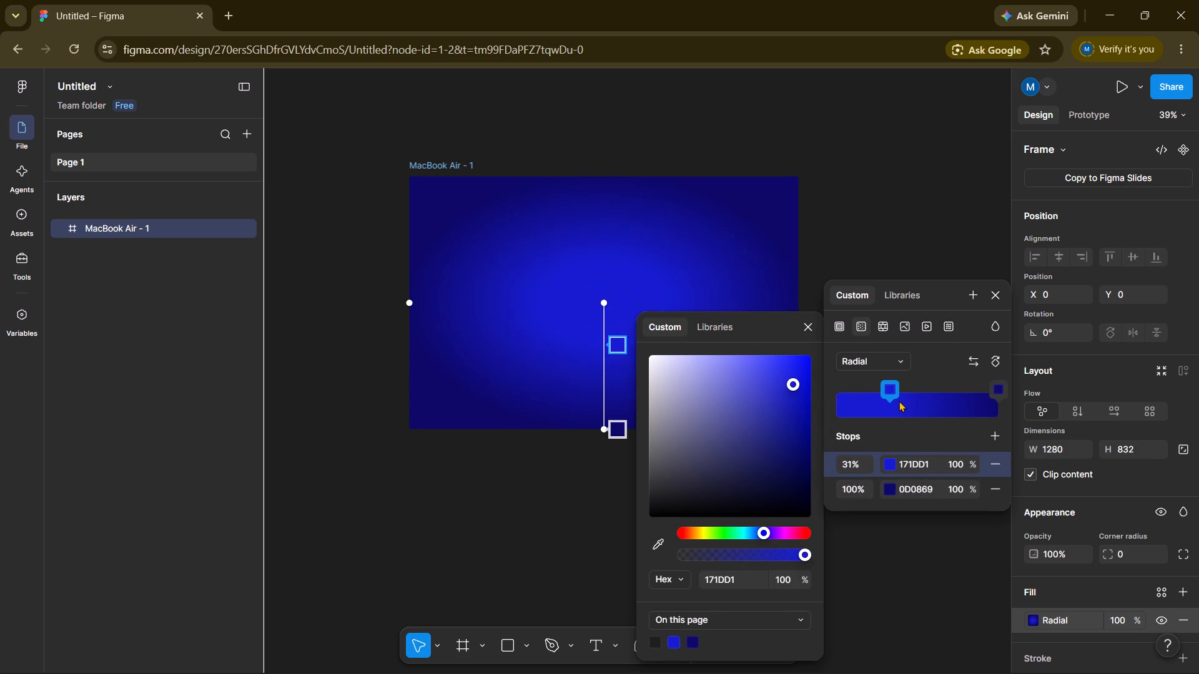
pyautogui.moveTo(899, 401); pyautogui.dragTo(917, 403)
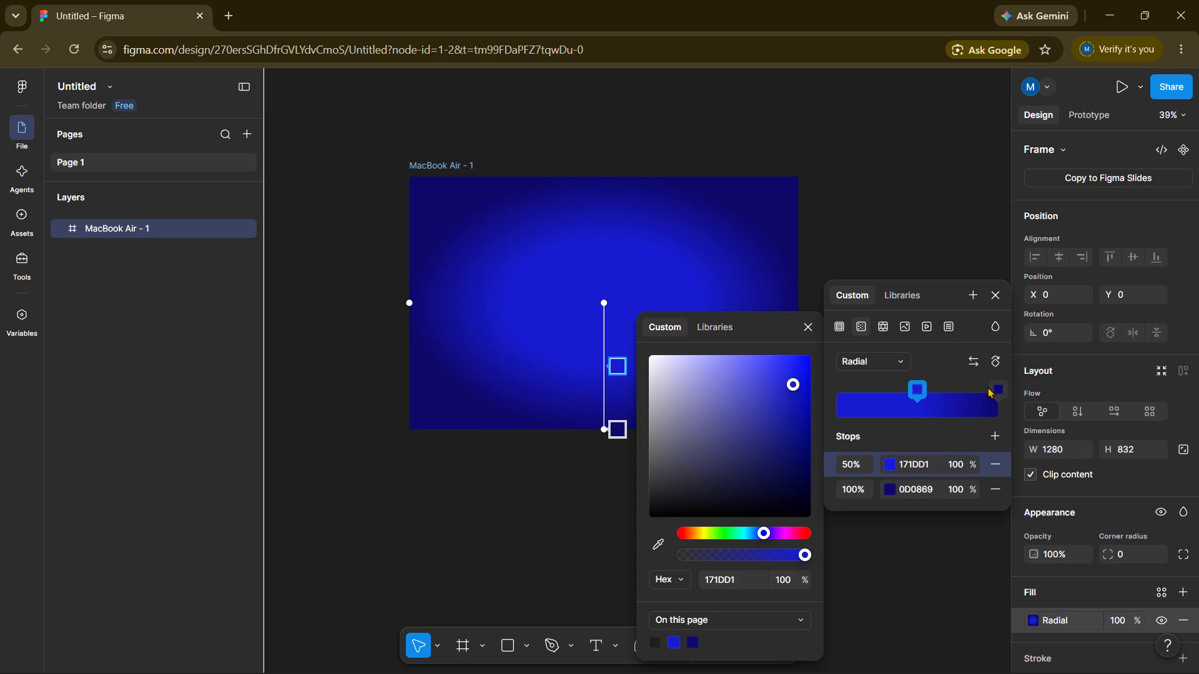
pyautogui.moveTo(990, 387); pyautogui.dragTo(967, 391)
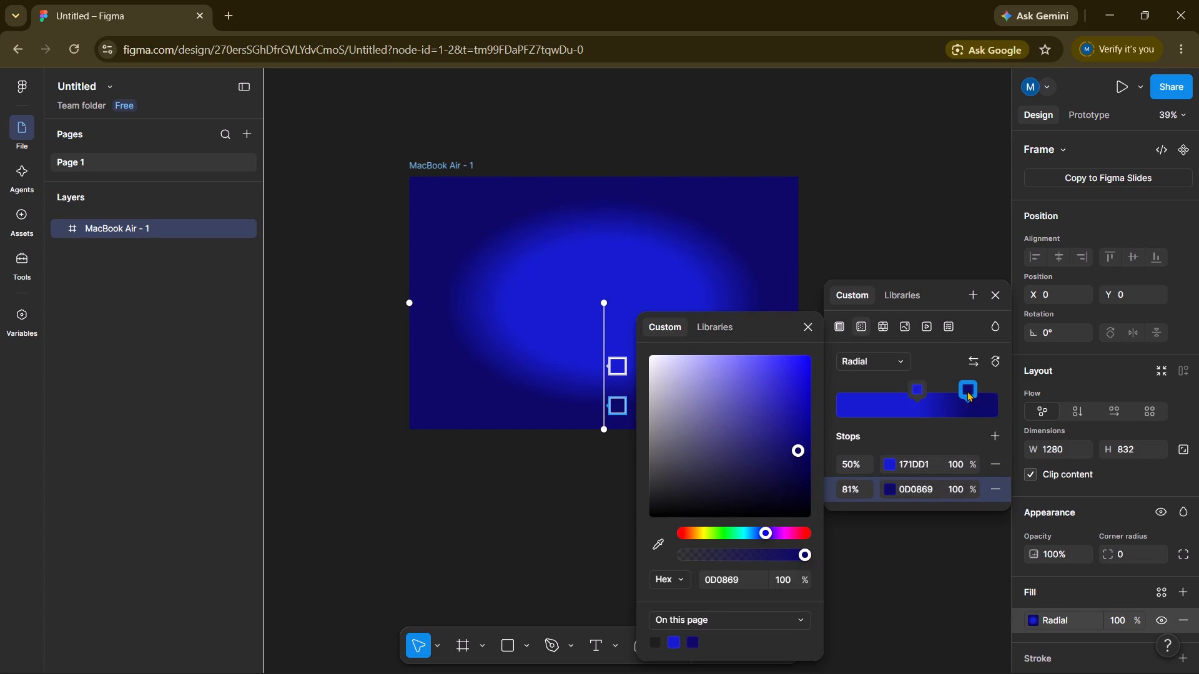
pyautogui.moveTo(967, 391); pyautogui.dragTo(964, 393)
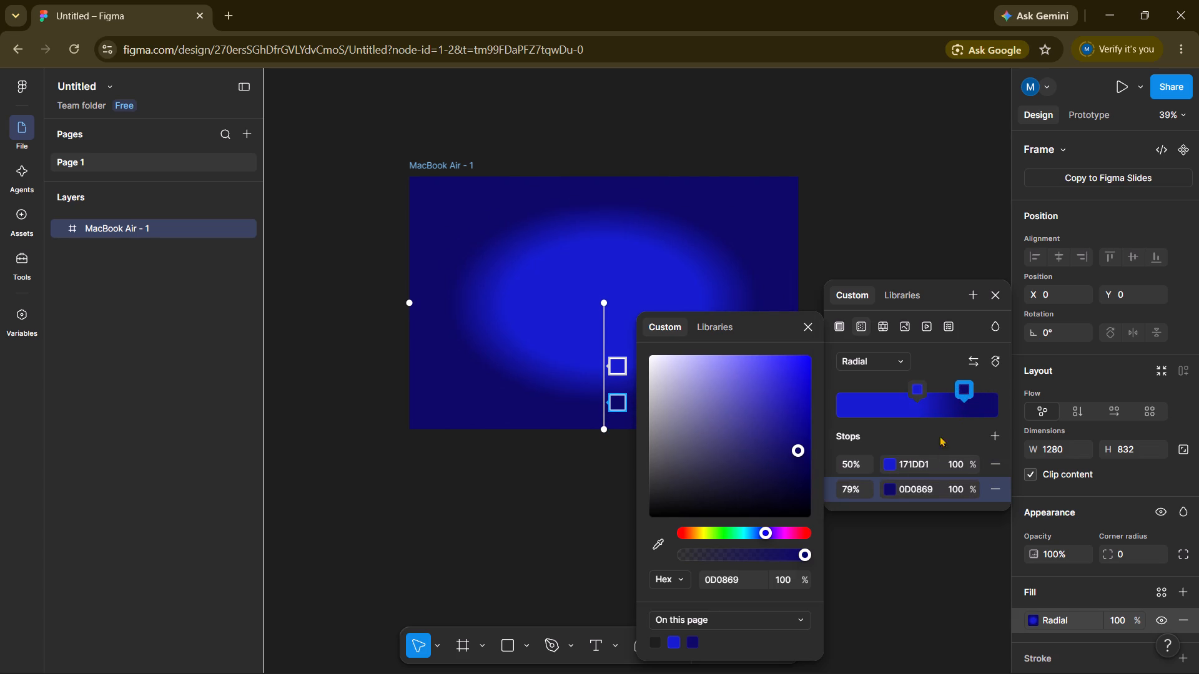
pyautogui.click(891, 492)
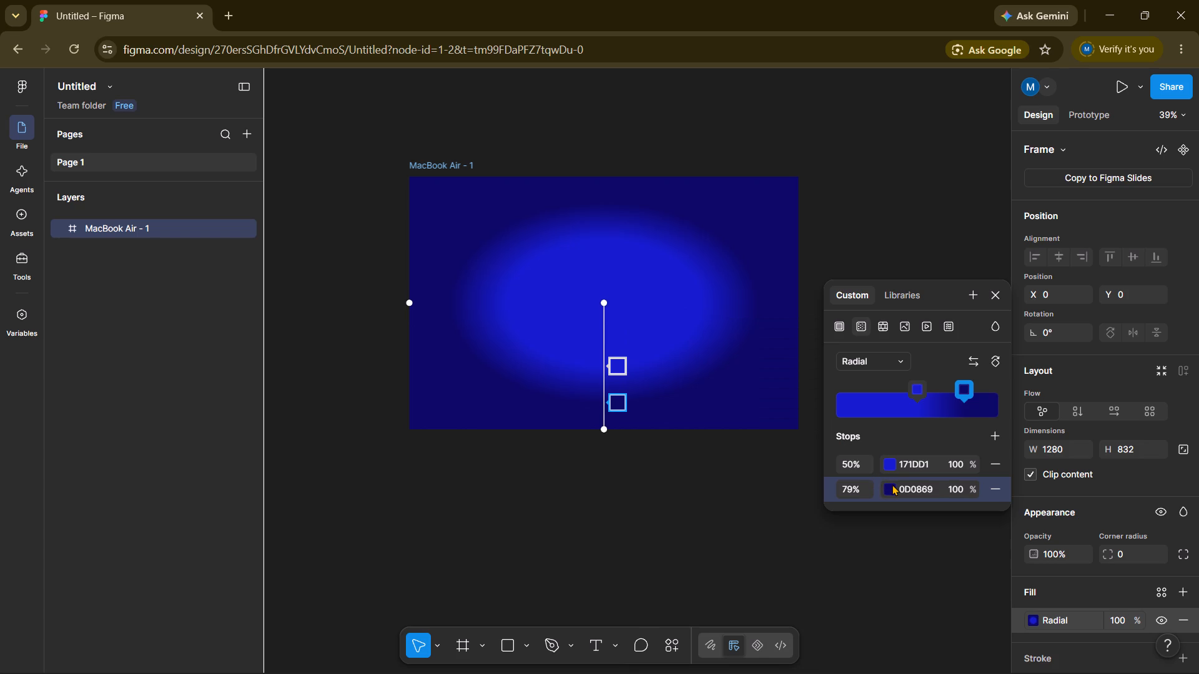
pyautogui.click(774, 554)
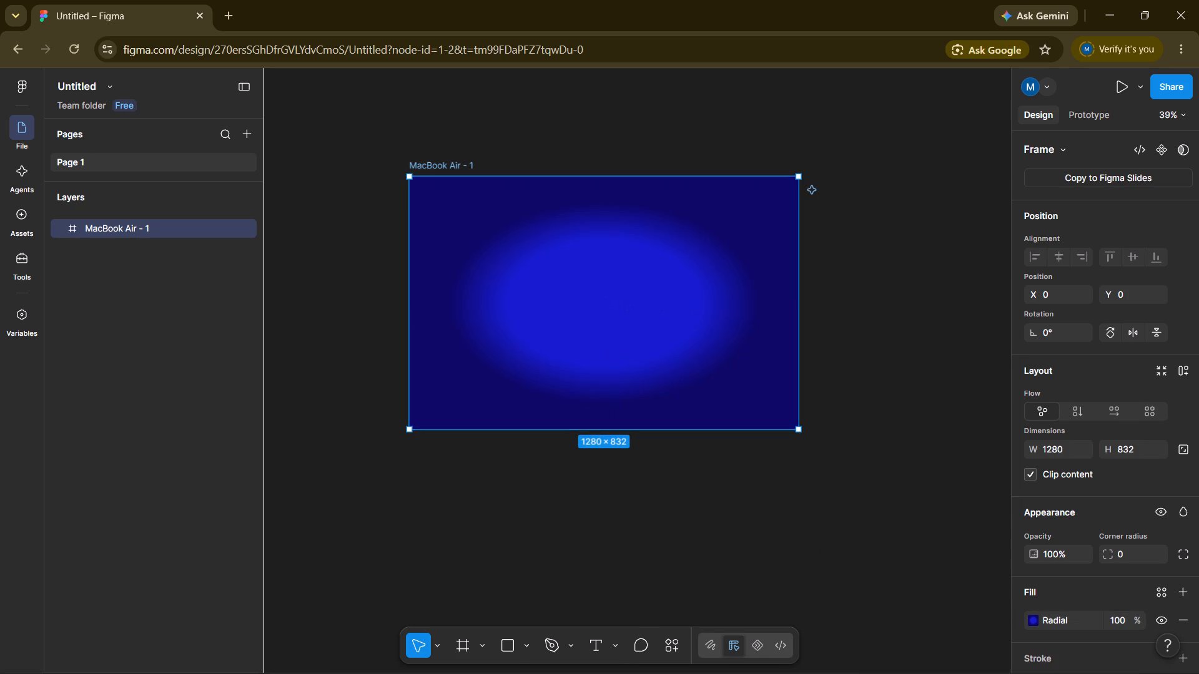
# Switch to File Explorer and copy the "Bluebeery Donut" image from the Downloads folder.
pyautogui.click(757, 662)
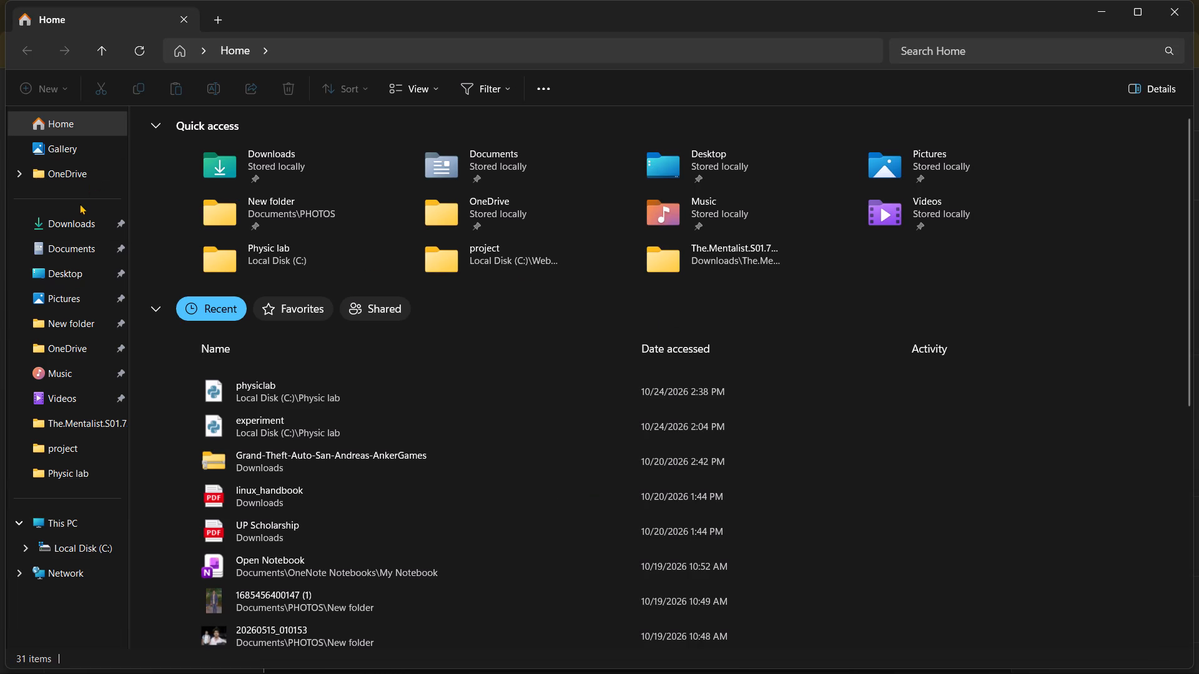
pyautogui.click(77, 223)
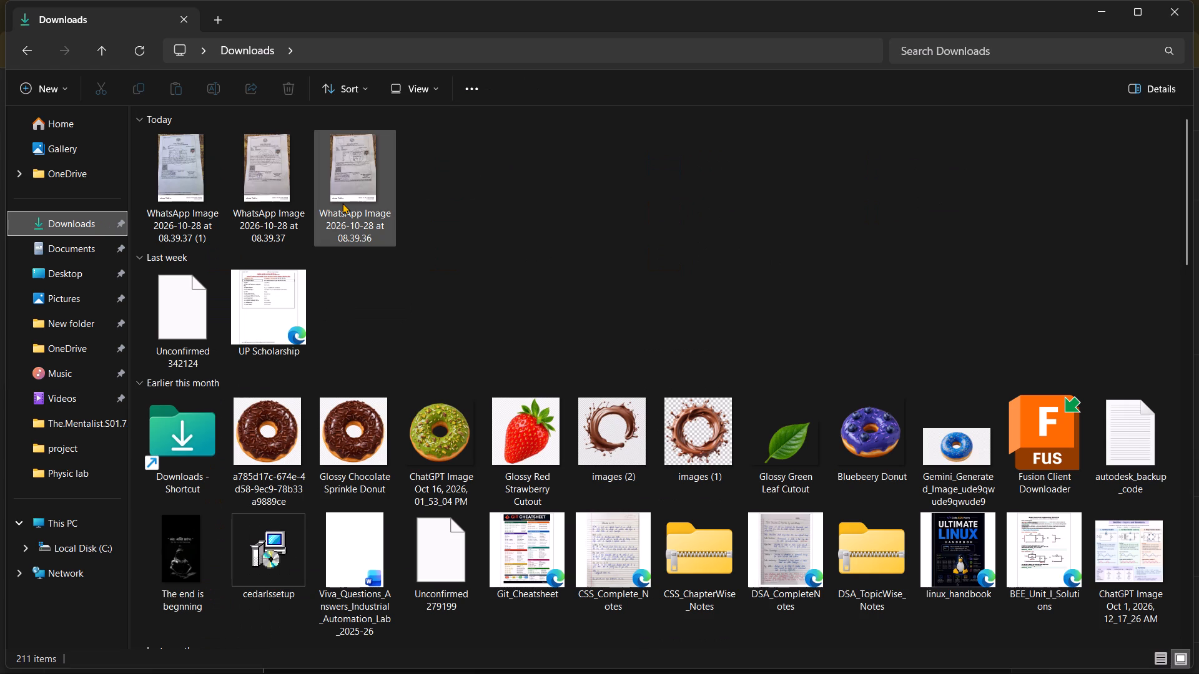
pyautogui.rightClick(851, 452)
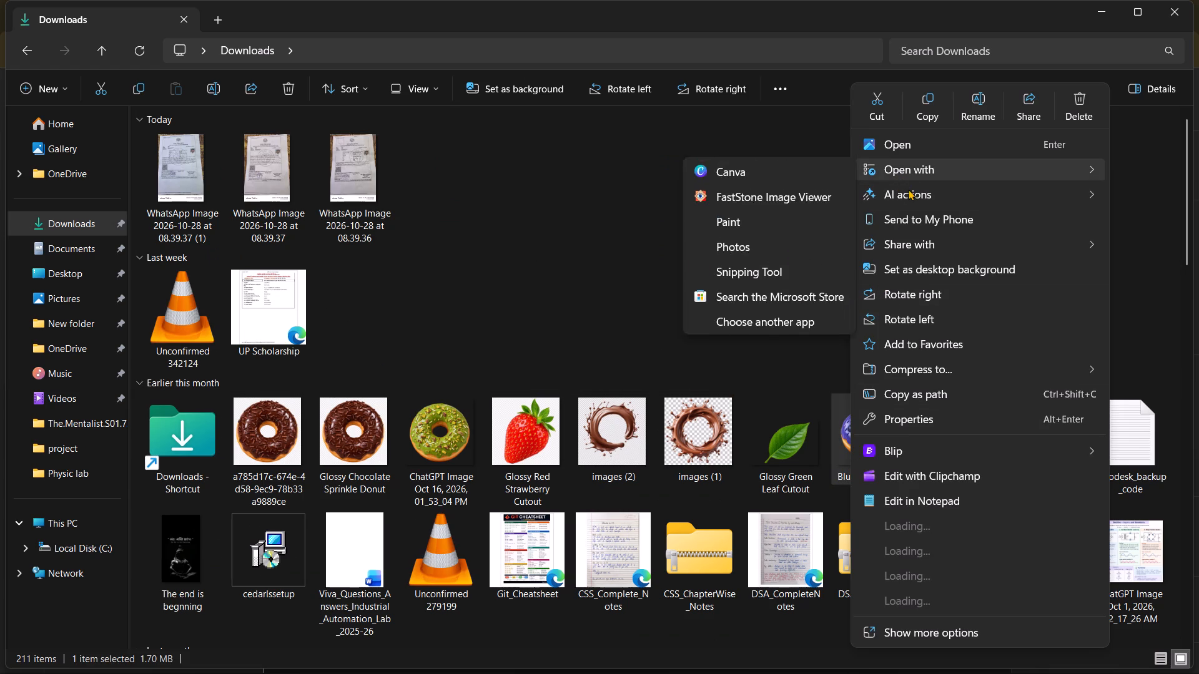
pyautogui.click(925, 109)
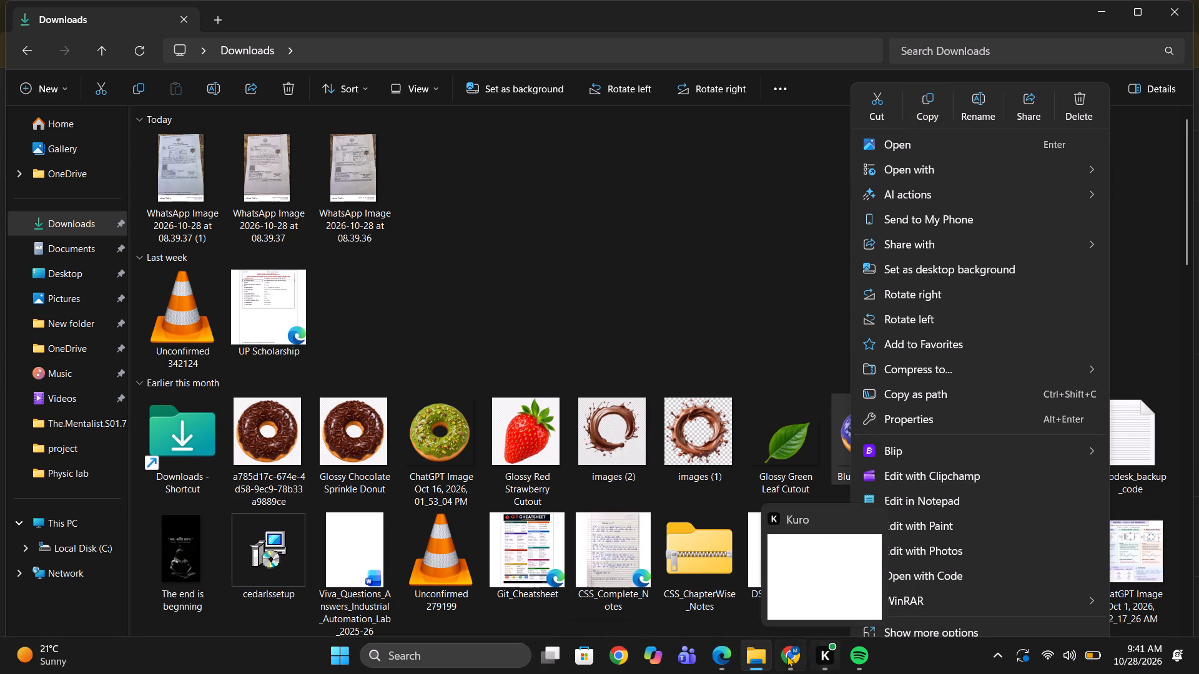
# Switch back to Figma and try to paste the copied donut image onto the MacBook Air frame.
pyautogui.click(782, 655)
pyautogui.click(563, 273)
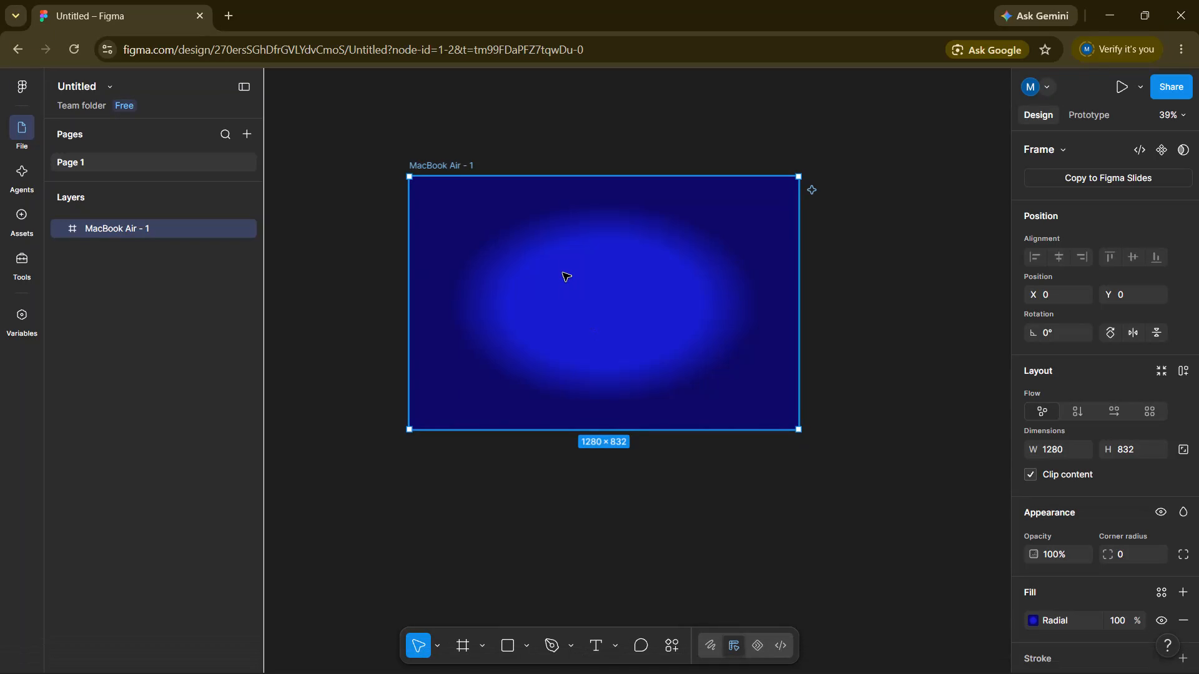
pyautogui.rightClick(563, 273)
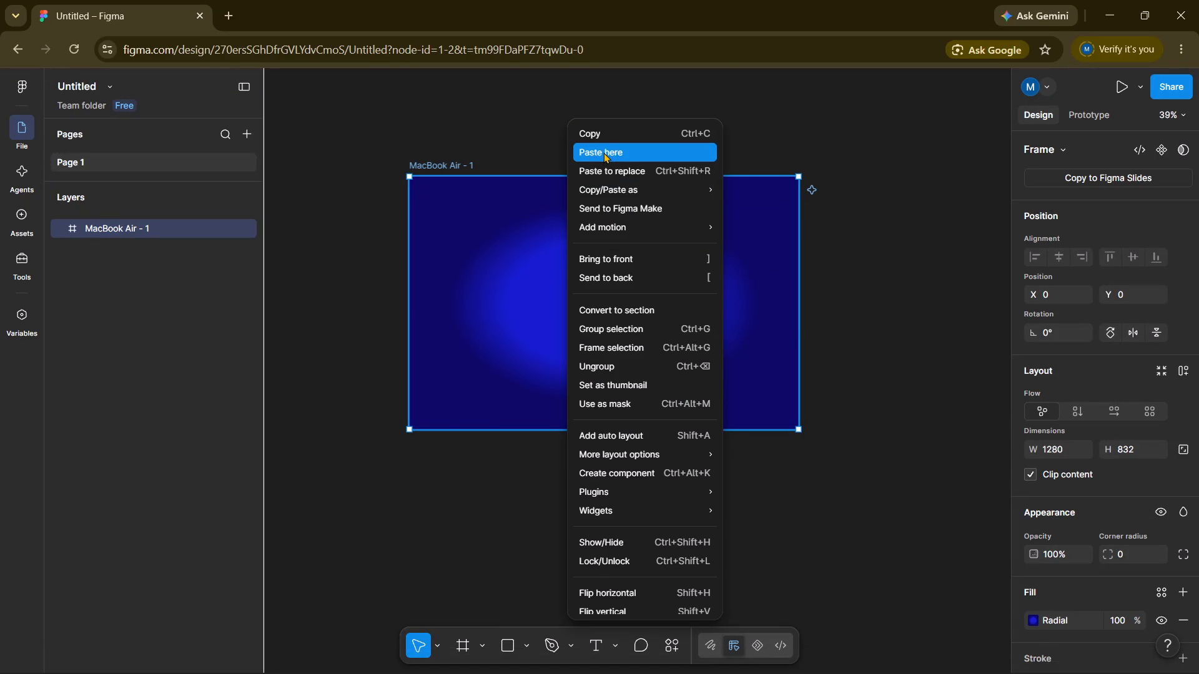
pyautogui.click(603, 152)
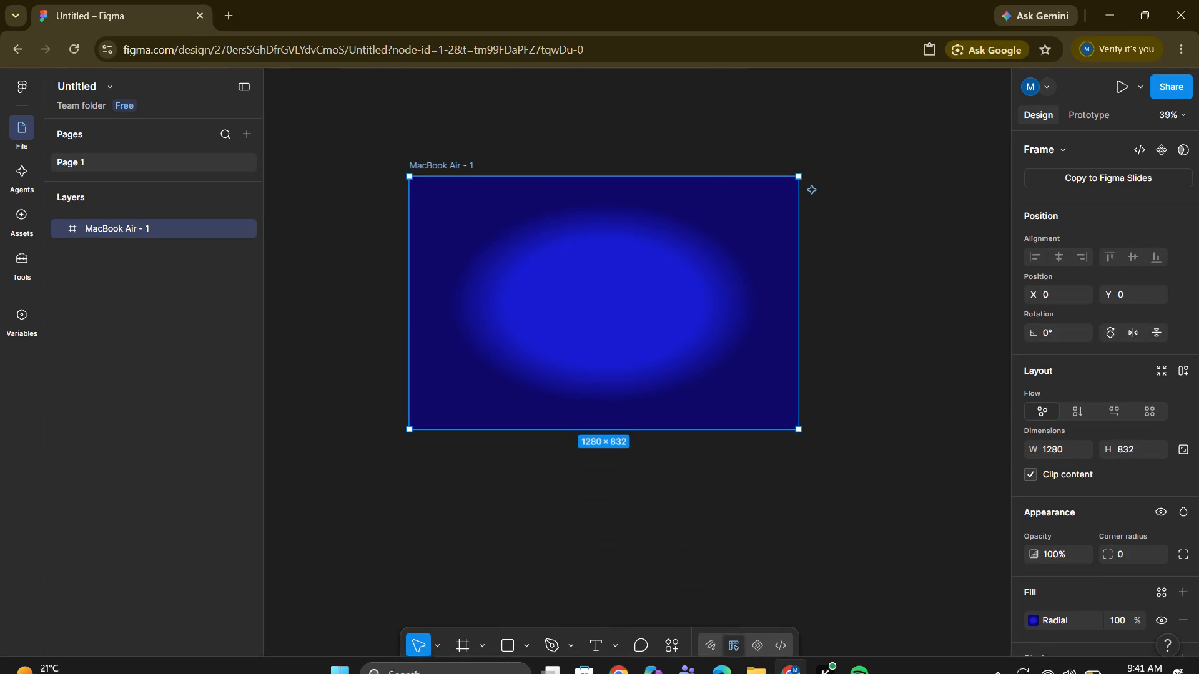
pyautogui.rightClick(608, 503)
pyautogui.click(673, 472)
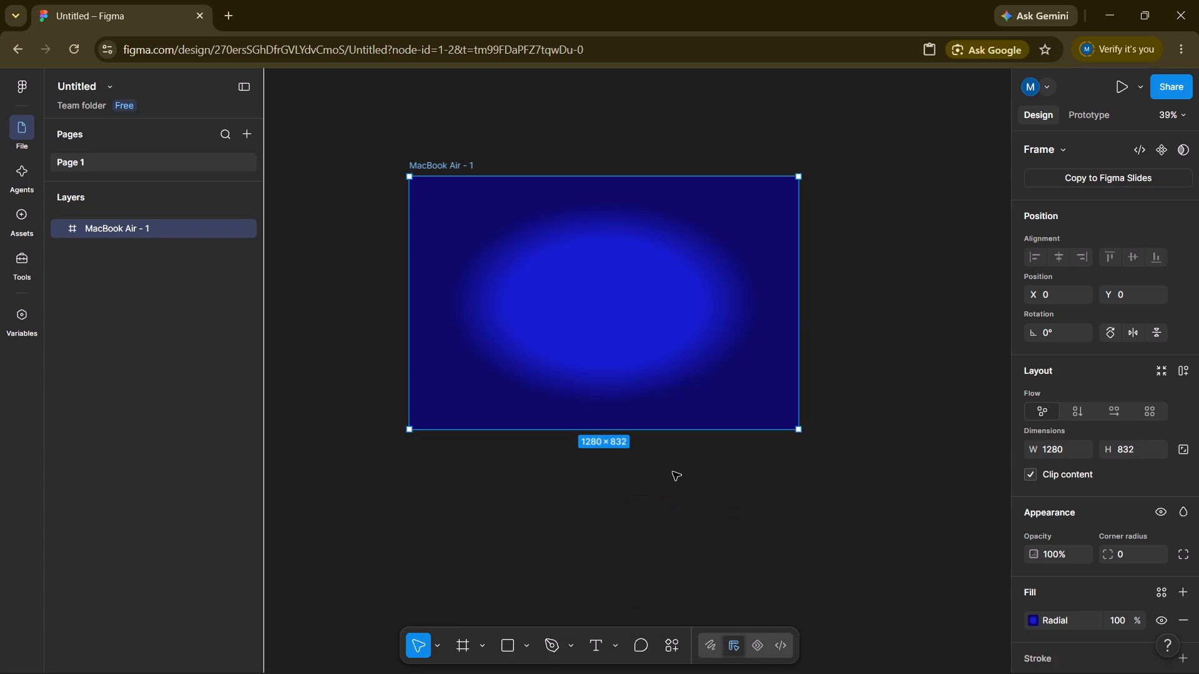
# Check the canvas above and below the MacBook Air frame for the pasted donut image.
pyautogui.scroll(-3, 679, 520)
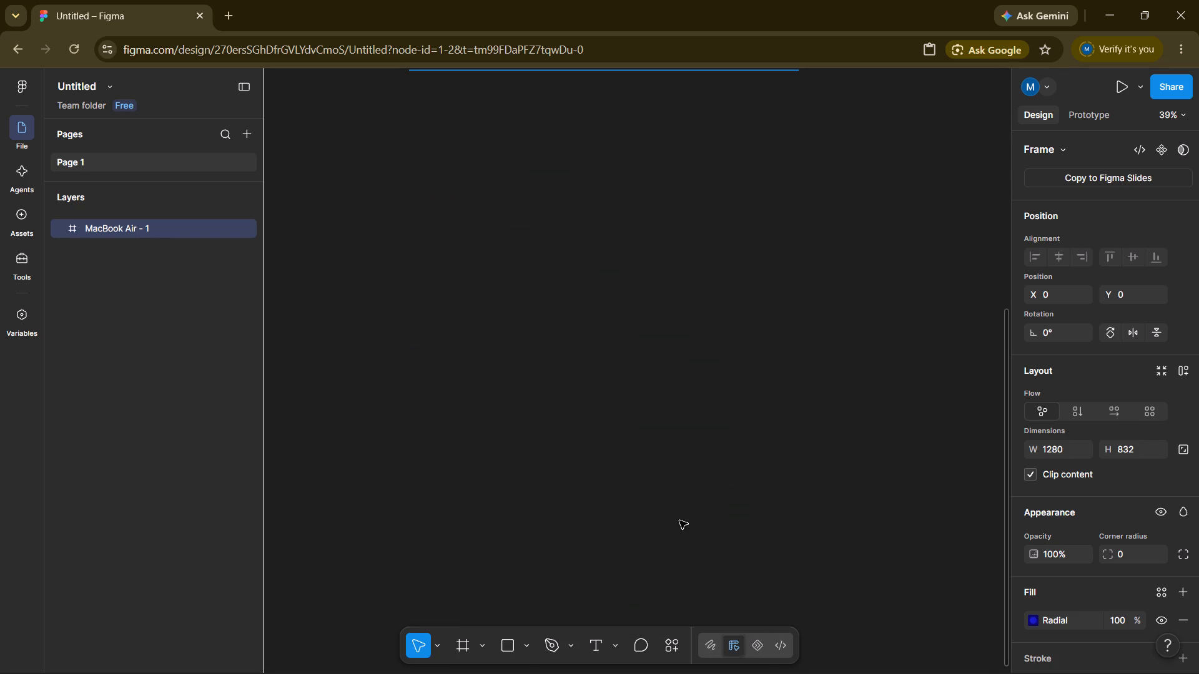
pyautogui.scroll(1, 679, 520)
pyautogui.scroll(1, 653, 418)
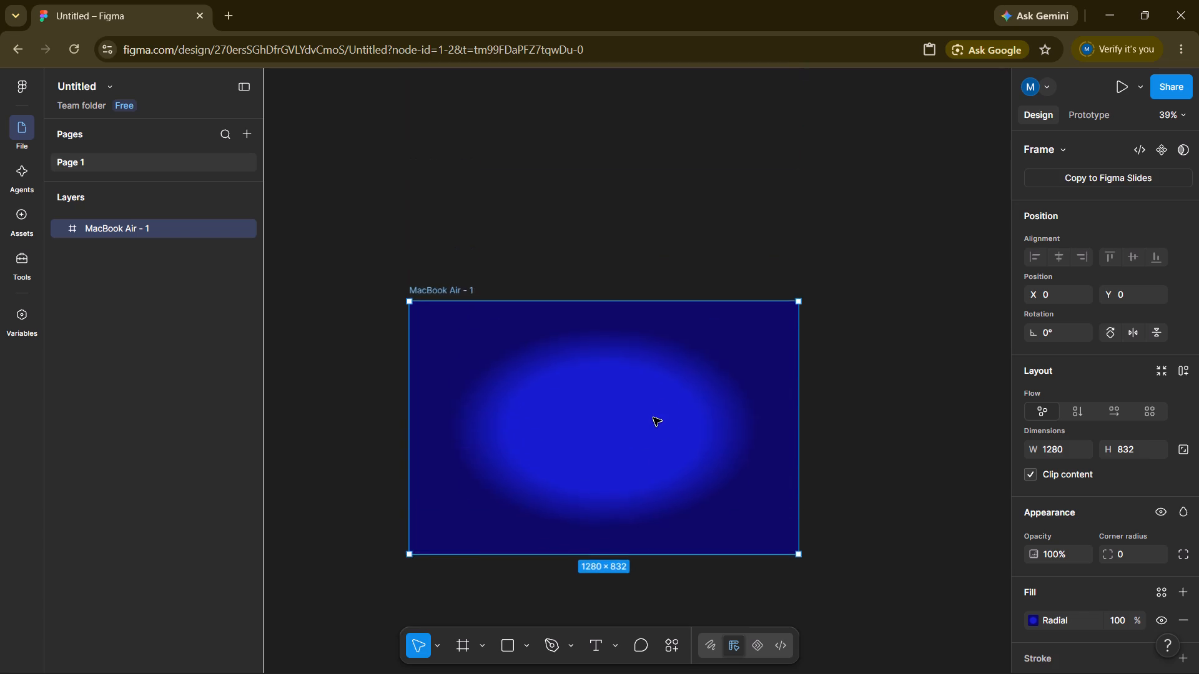
pyautogui.scroll(4, 653, 418)
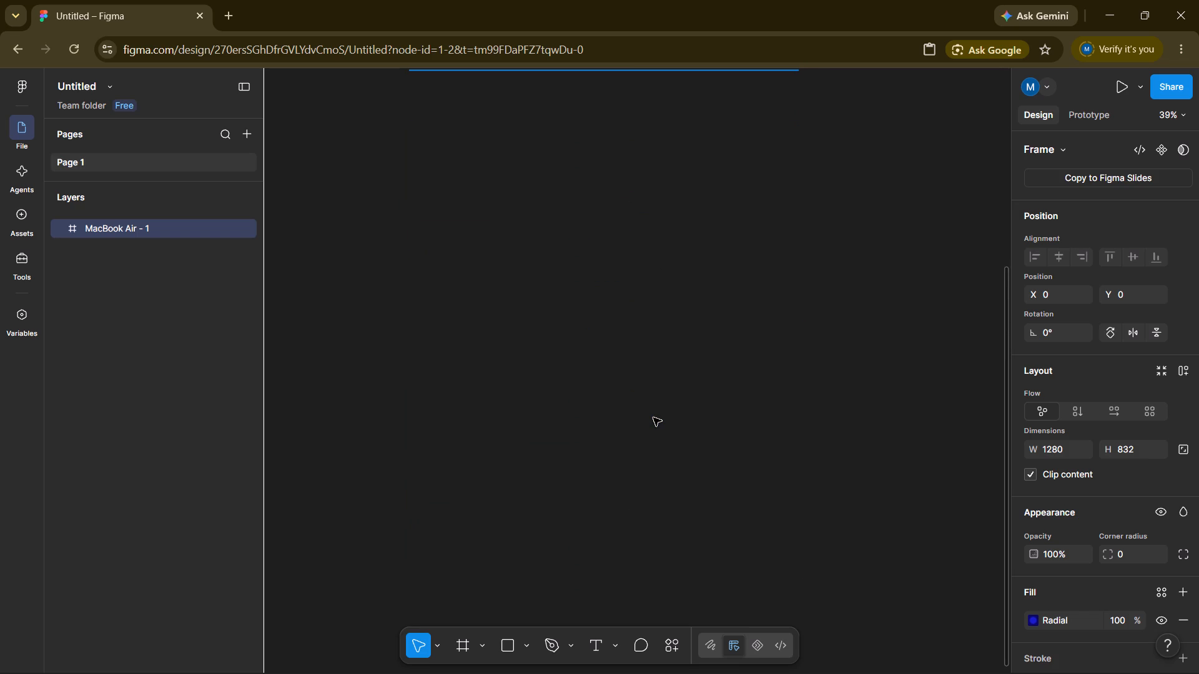
pyautogui.scroll(5, 630, 327)
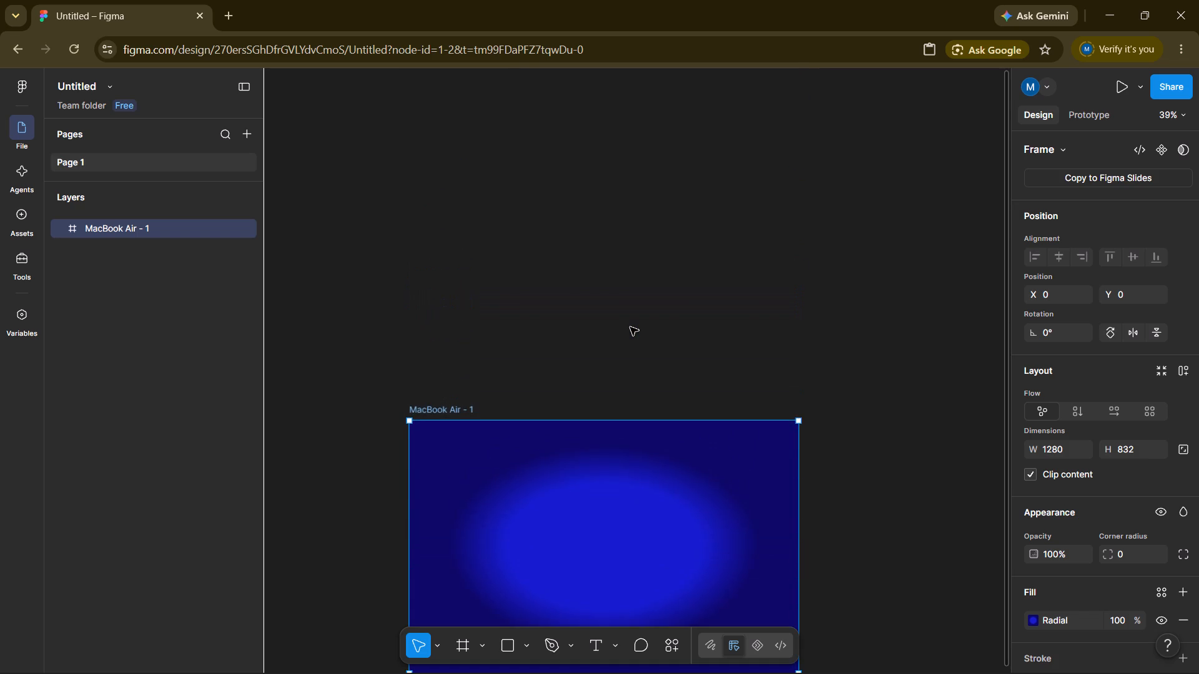
pyautogui.scroll(-3, 630, 327)
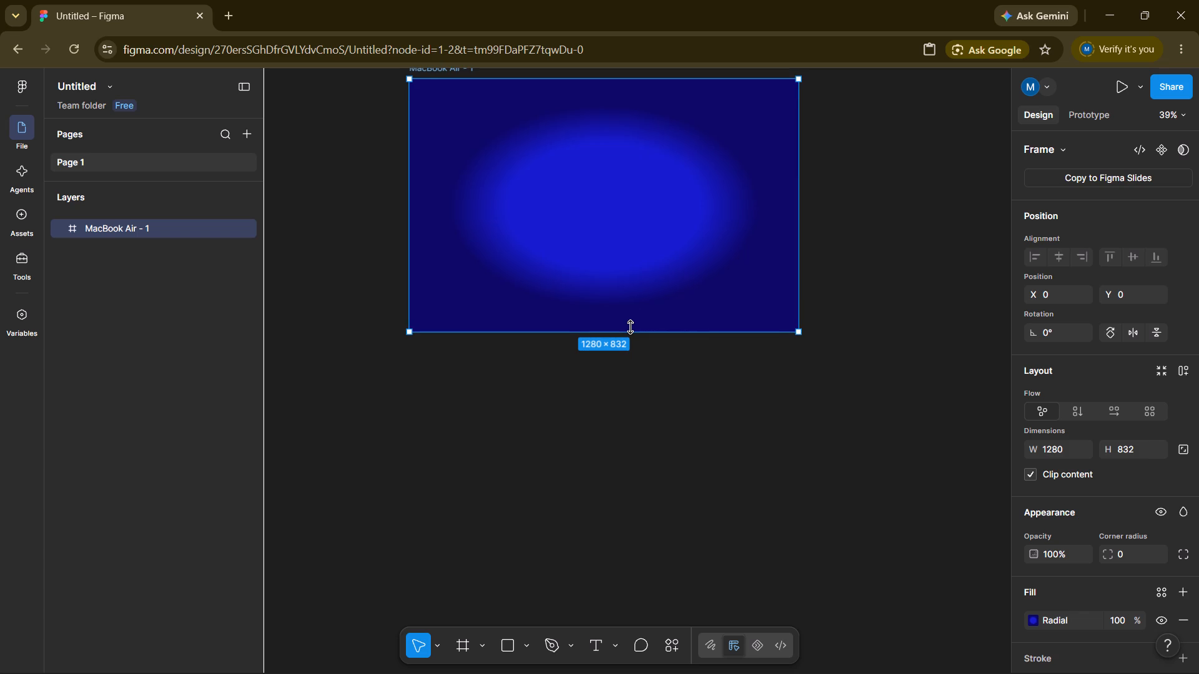
# Move the MacBook Air frame slightly across the canvas to about X 18, Y 103.
pyautogui.moveTo(640, 257); pyautogui.dragTo(646, 286)
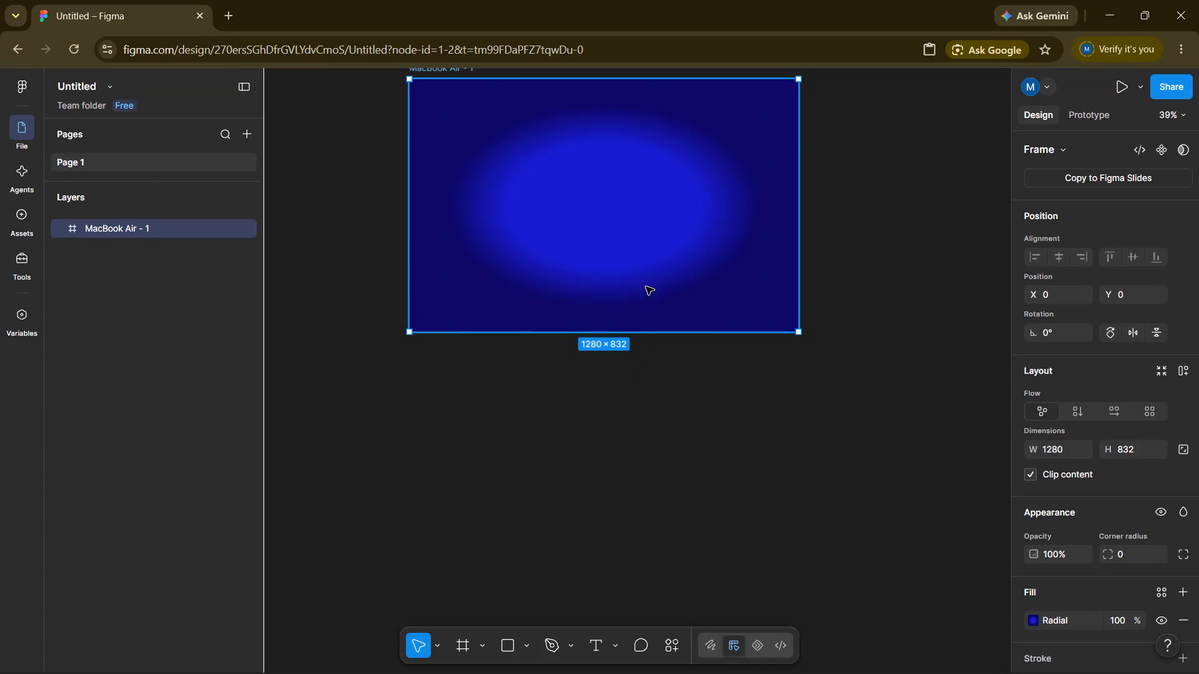
pyautogui.moveTo(646, 286); pyautogui.dragTo(646, 289)
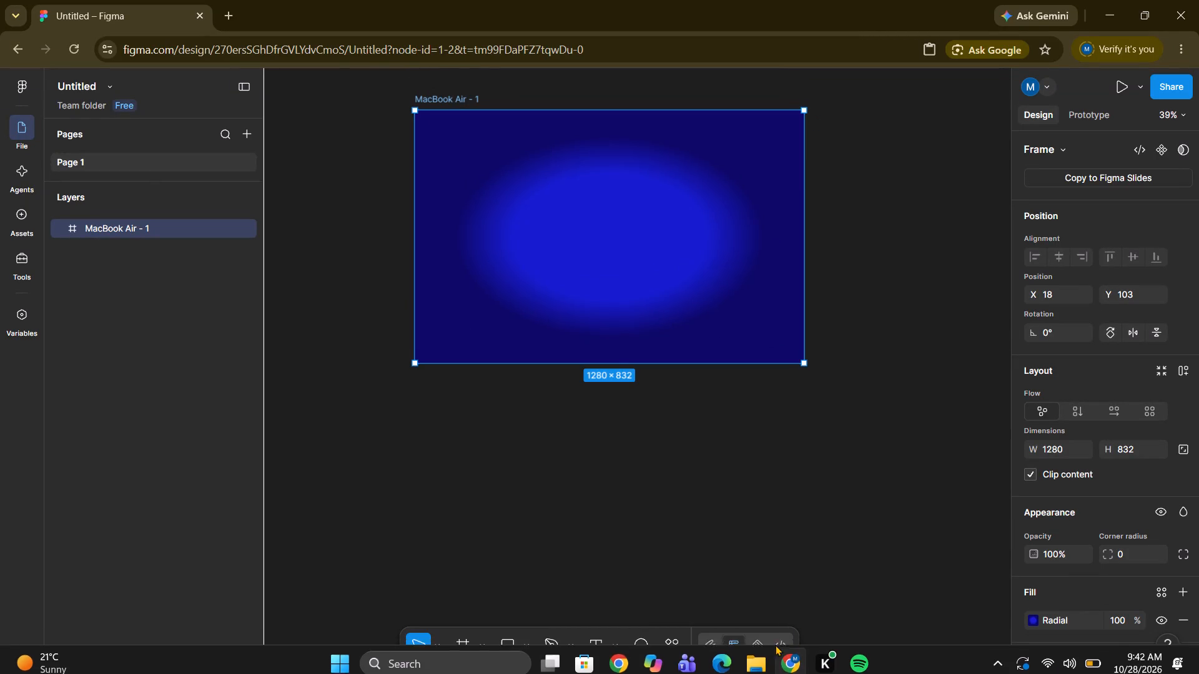
# Switch to File Explorer and copy the "Bluebeery Donut" image from Downloads again.
pyautogui.click(758, 659)
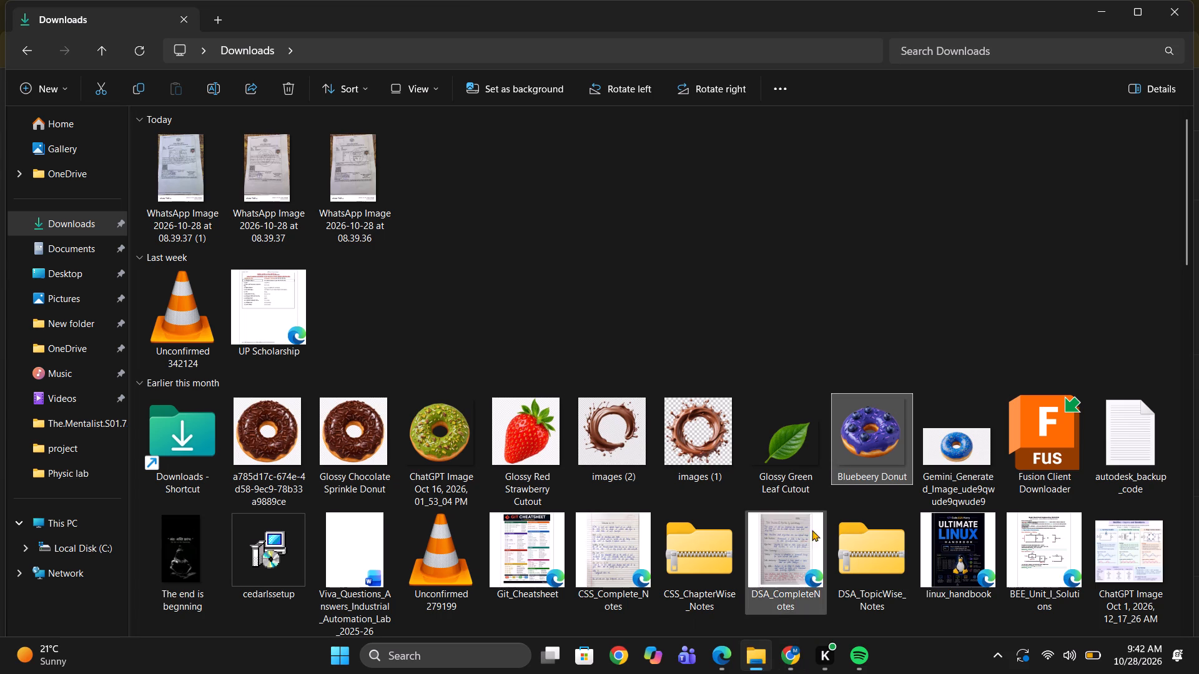
pyautogui.click(864, 437)
pyautogui.rightClick(864, 437)
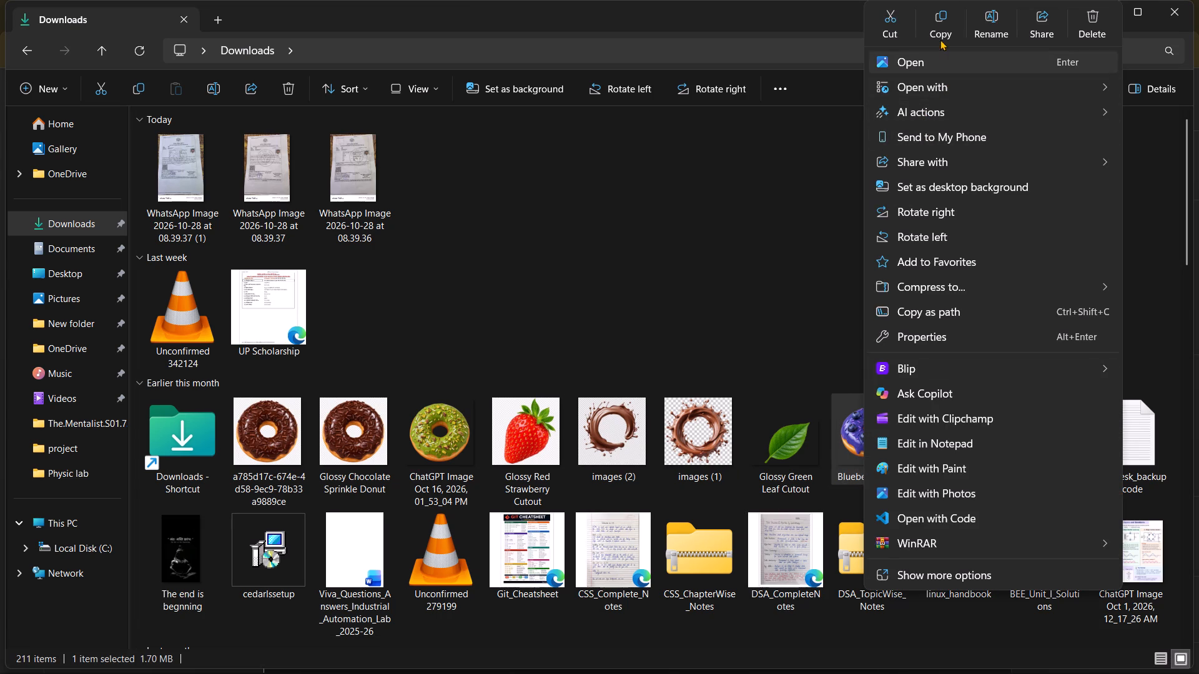
pyautogui.click(938, 24)
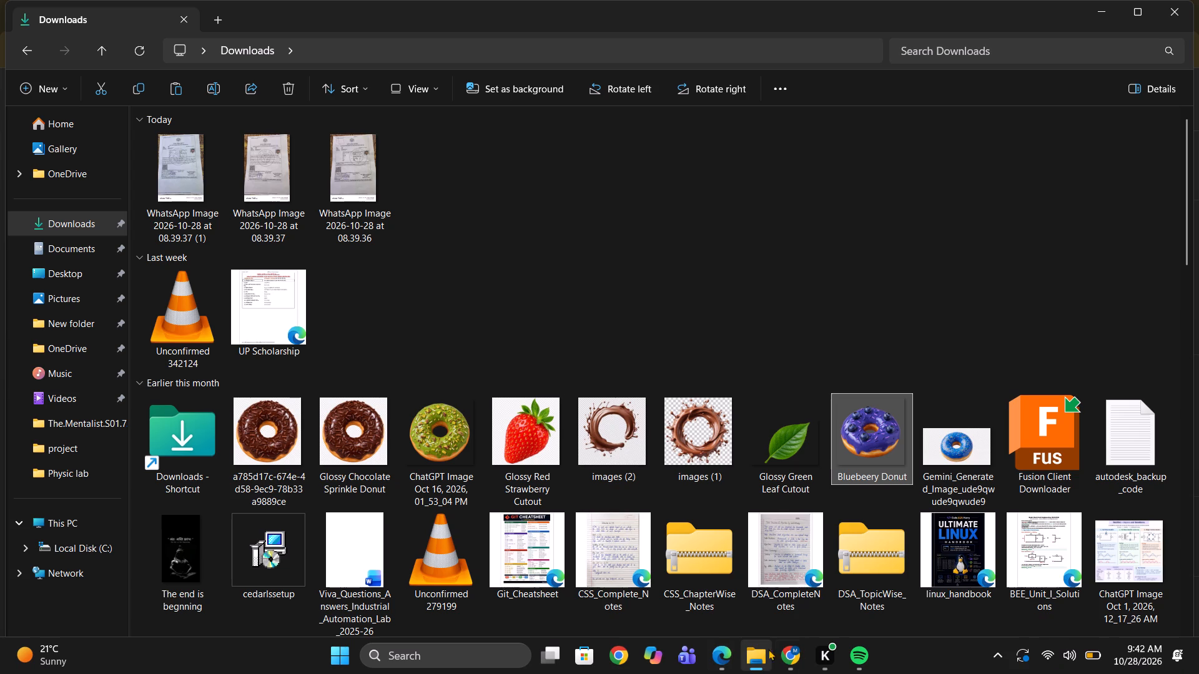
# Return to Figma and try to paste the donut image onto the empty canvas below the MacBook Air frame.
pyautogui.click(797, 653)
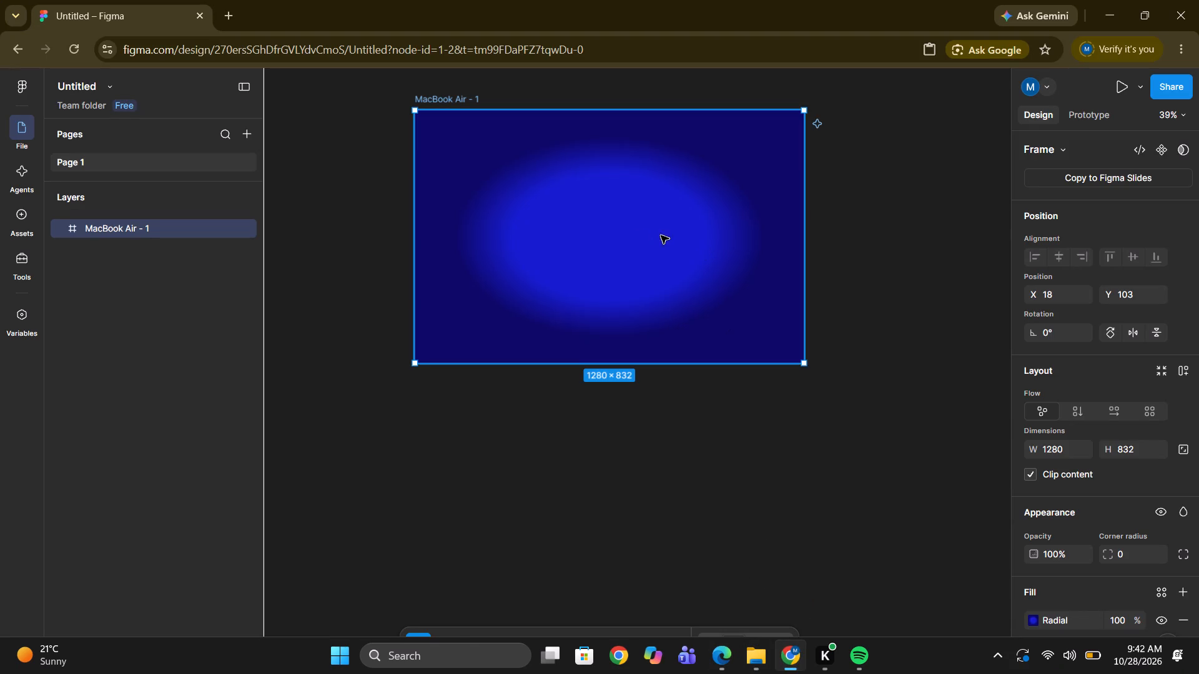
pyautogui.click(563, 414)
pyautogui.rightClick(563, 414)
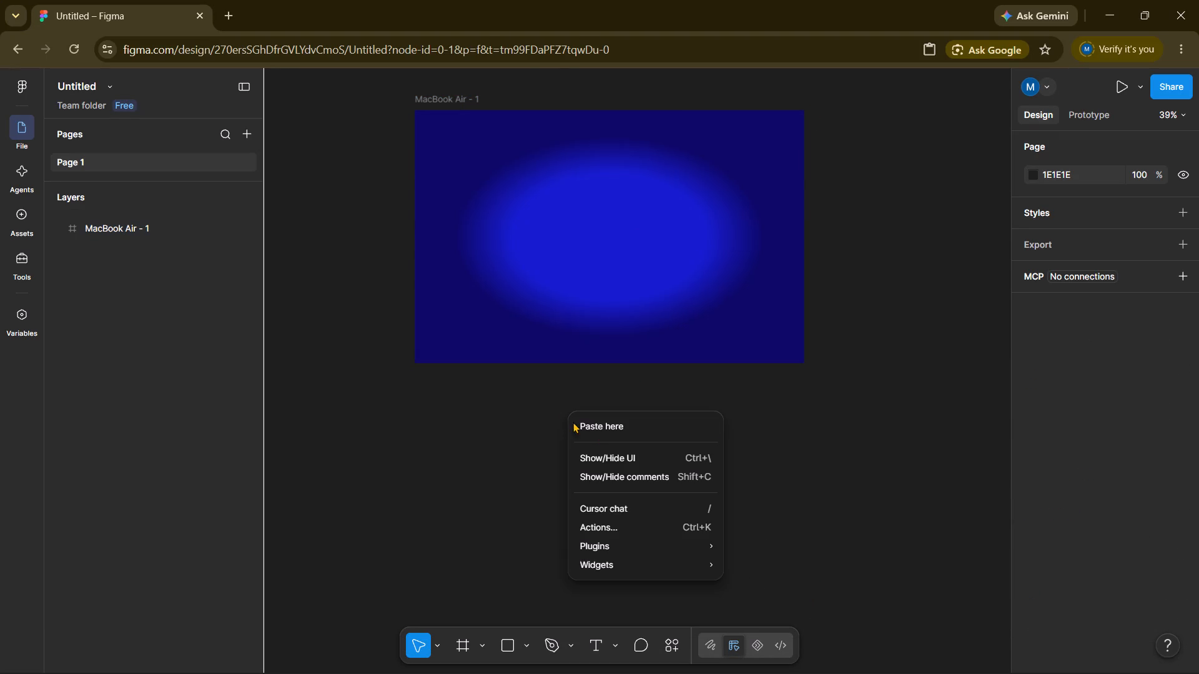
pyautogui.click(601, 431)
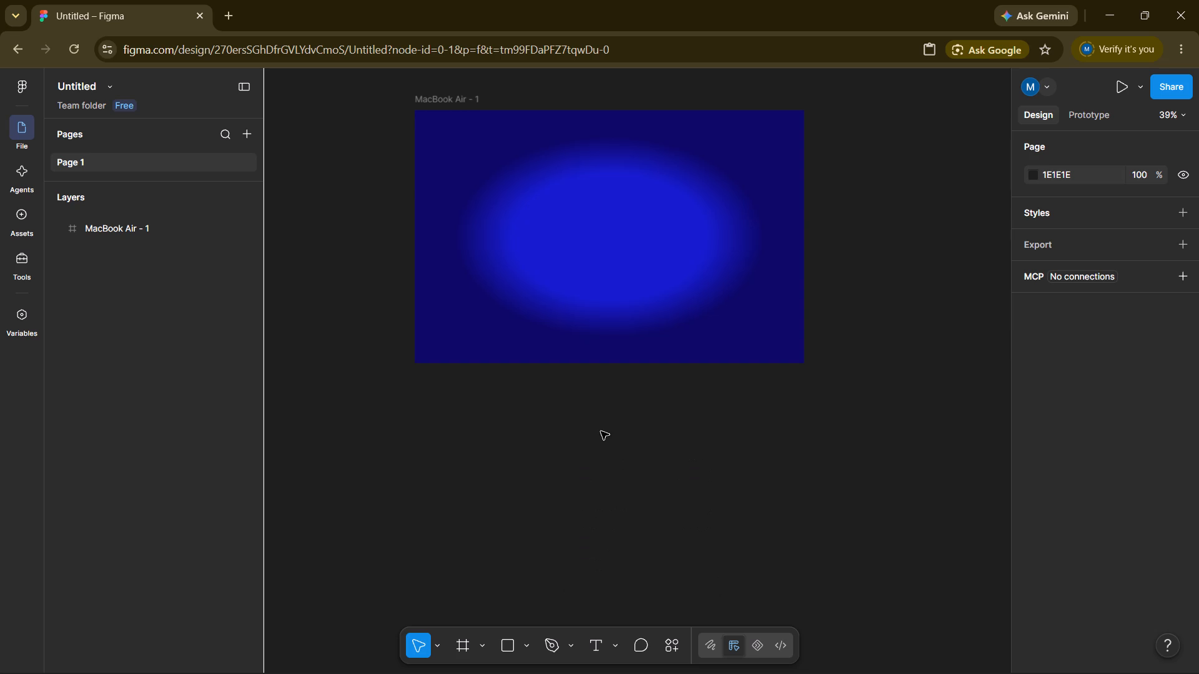
# Check the canvas around the MacBook Air frame again for the pasted donut image.
pyautogui.scroll(16, 601, 431)
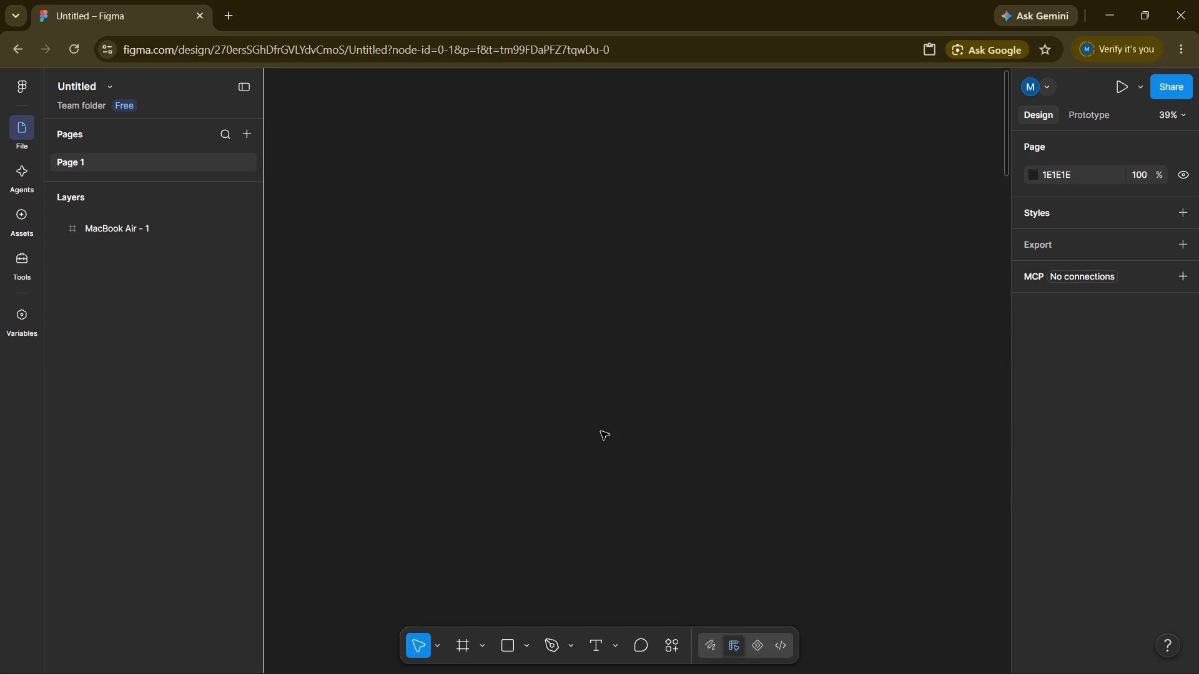
pyautogui.scroll(-15, 601, 431)
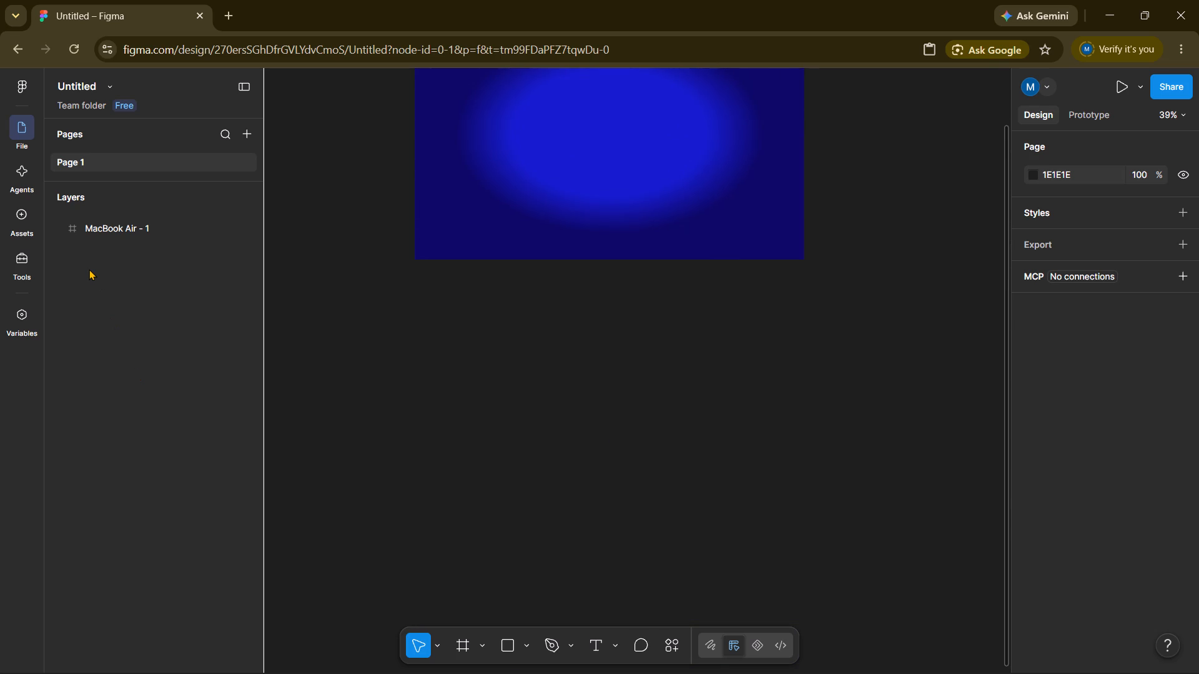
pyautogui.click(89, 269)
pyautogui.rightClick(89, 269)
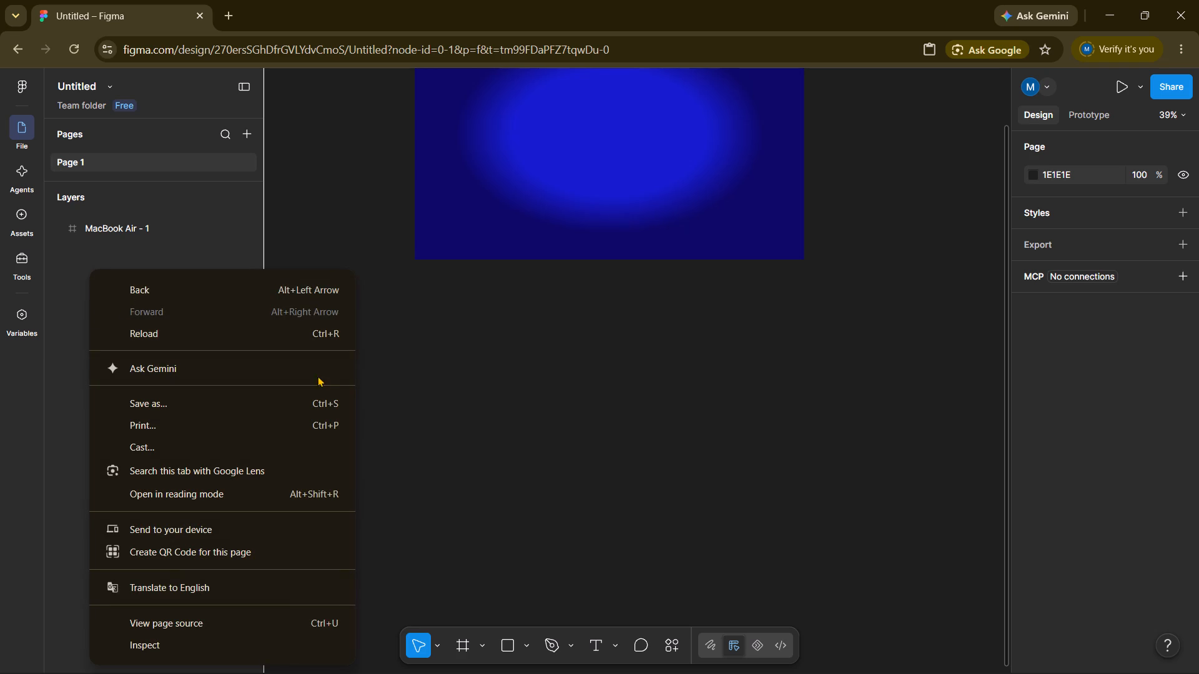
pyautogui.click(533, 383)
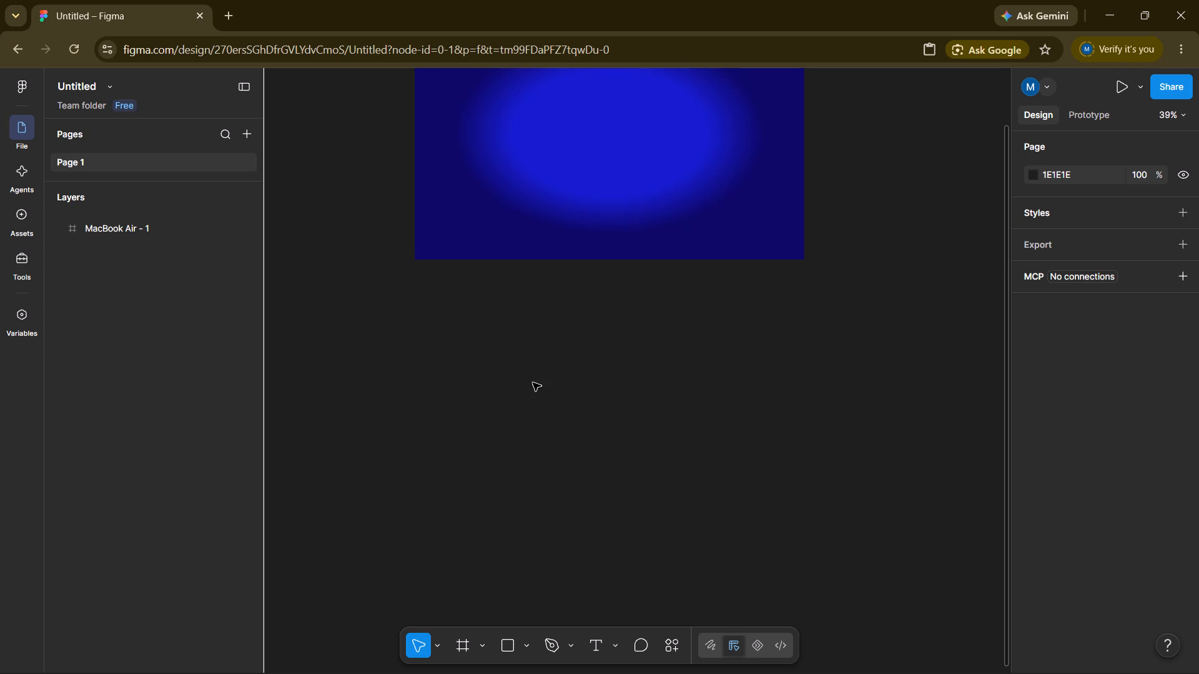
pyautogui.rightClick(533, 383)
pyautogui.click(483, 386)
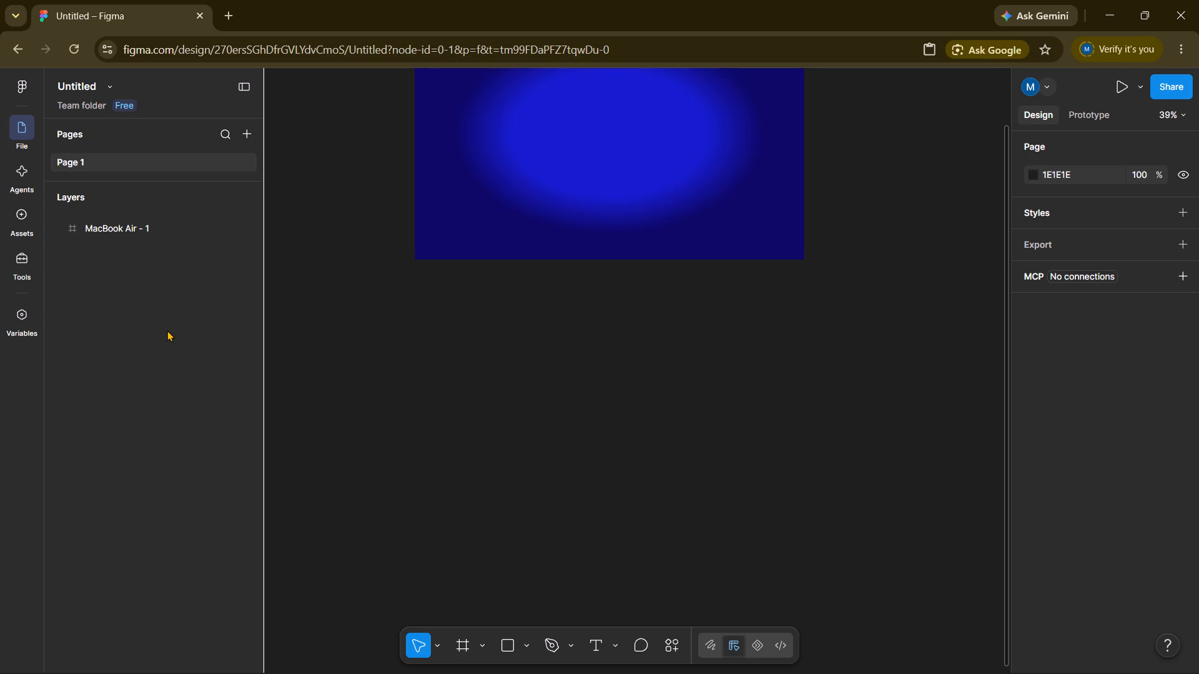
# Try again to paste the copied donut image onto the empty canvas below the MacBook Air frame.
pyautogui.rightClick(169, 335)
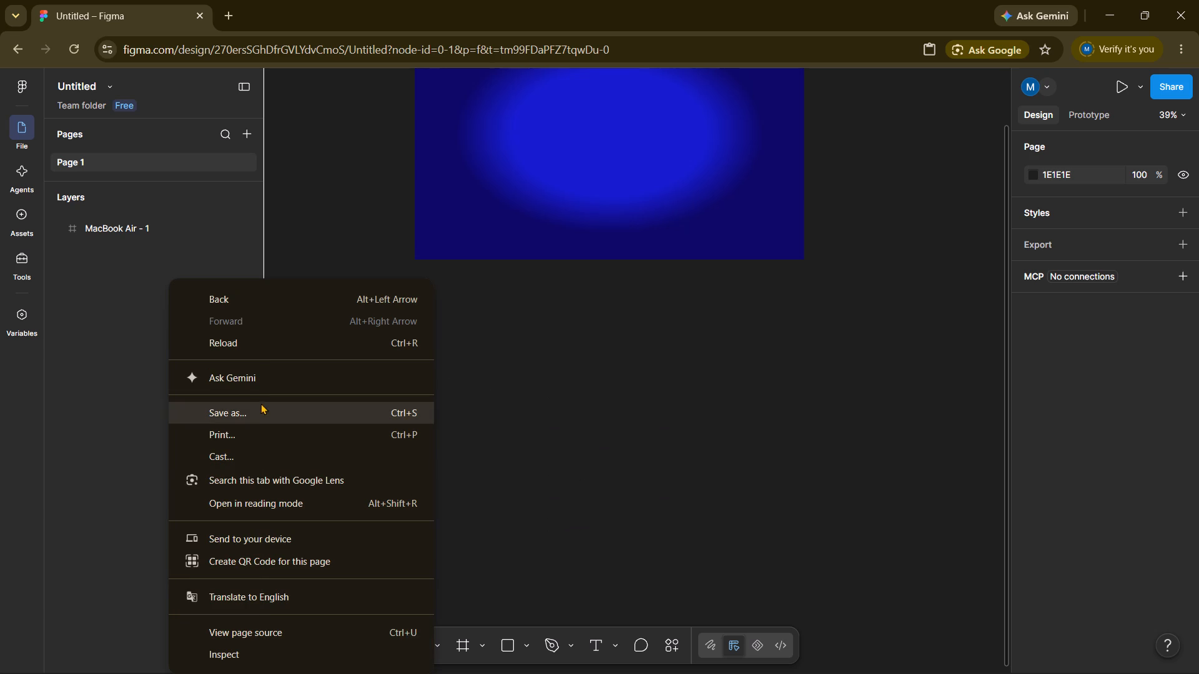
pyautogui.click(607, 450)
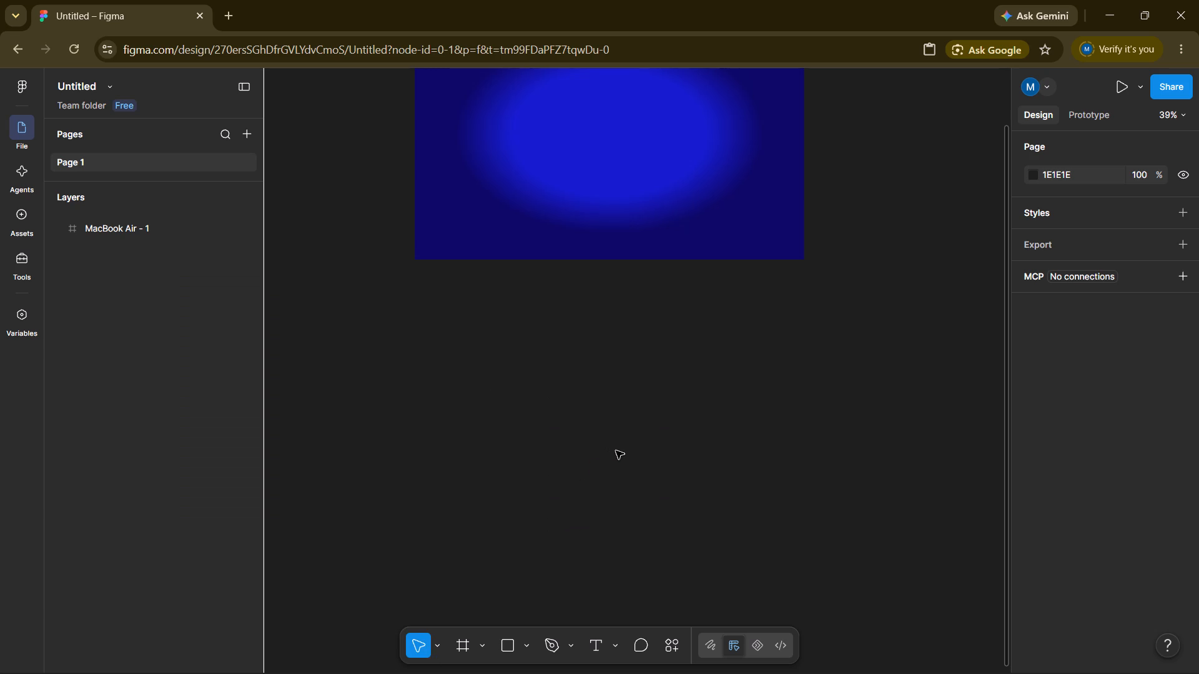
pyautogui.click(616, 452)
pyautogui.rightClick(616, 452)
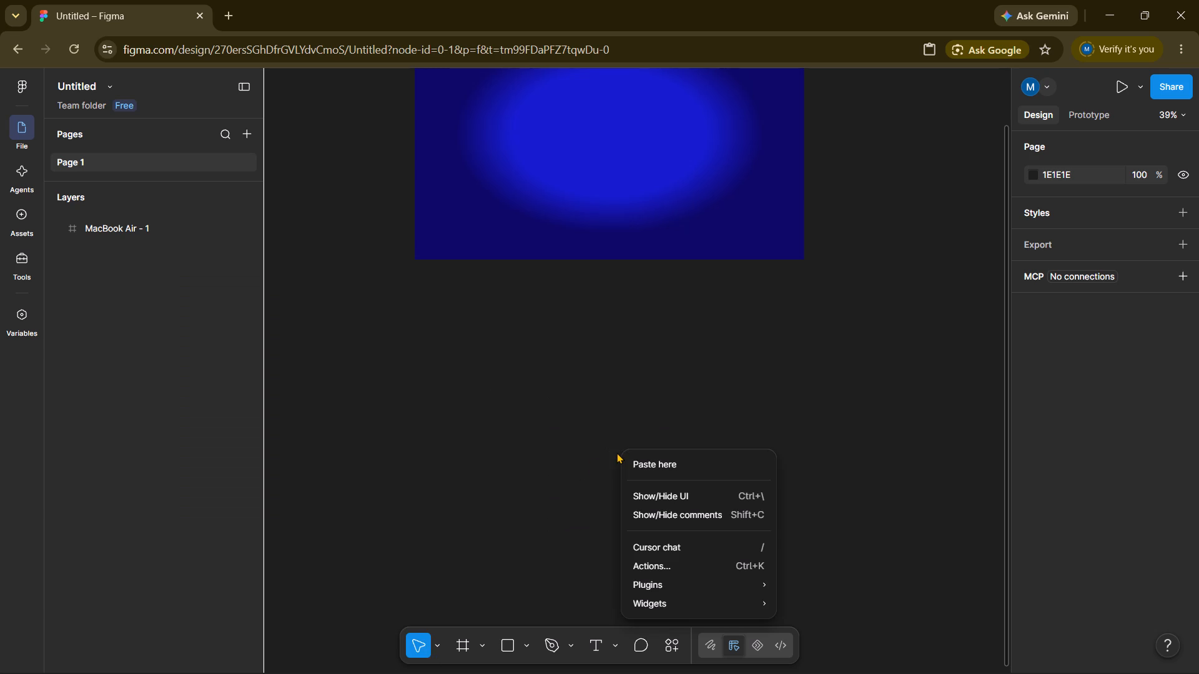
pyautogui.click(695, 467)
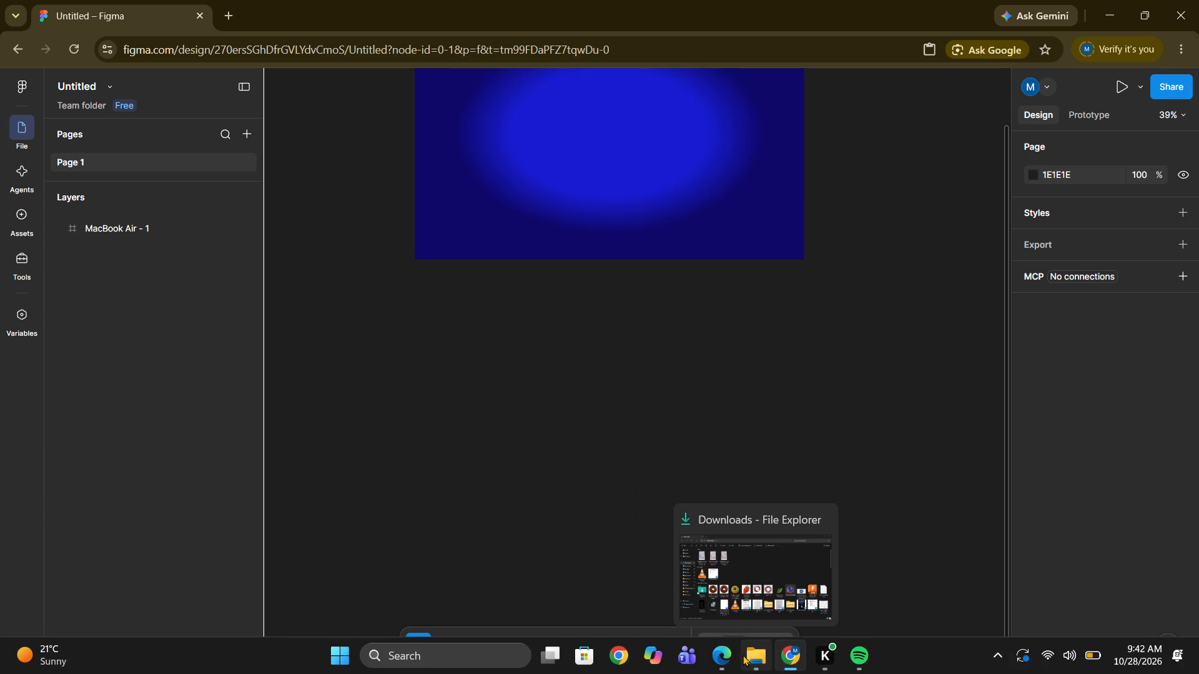
# Bring up the open Microsoft Edge windows to switch to one of them.
pyautogui.click(726, 651)
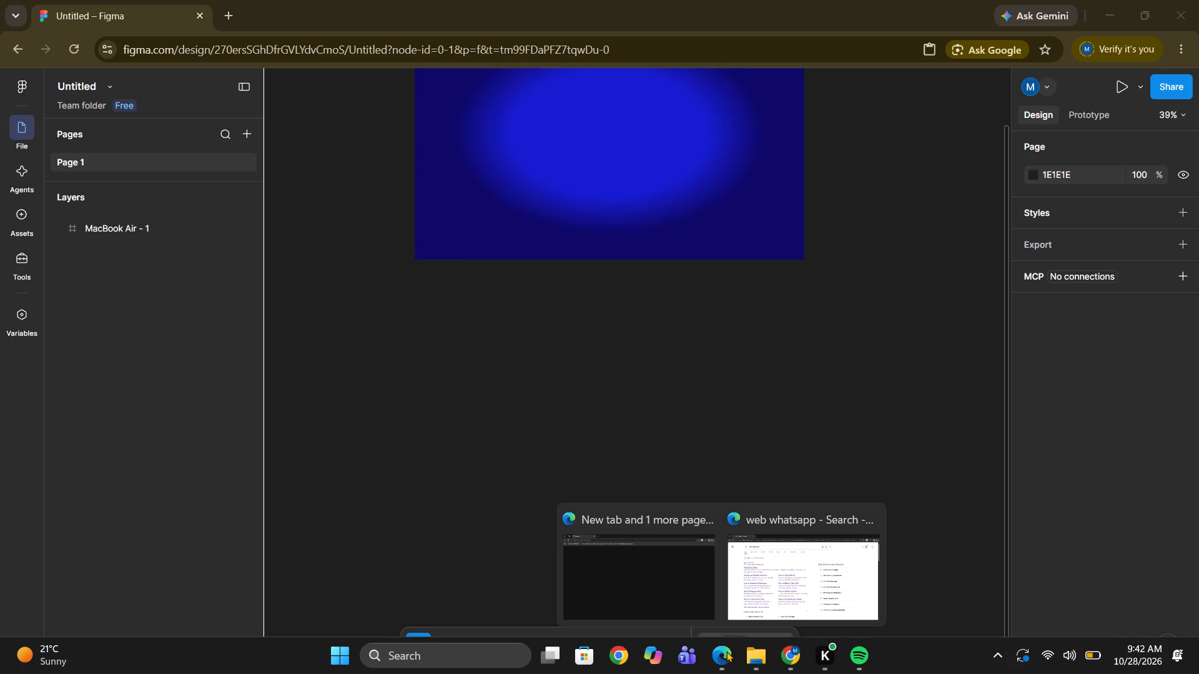
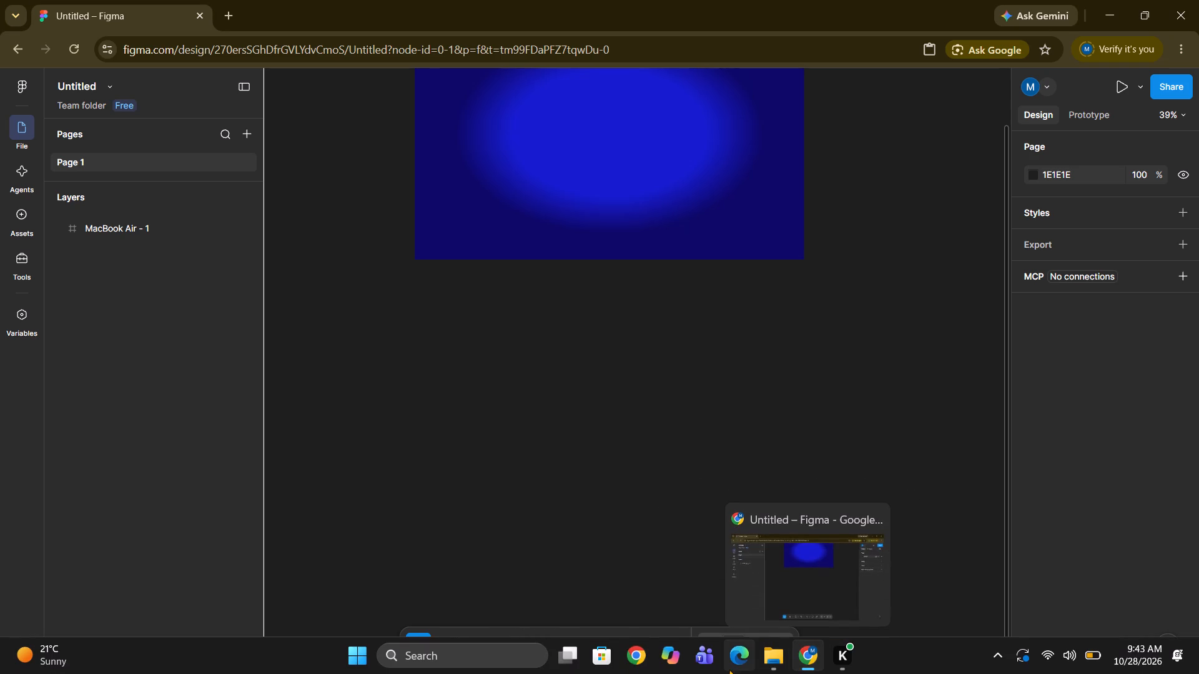
# Switch to File Explorer, open the "Bluebeery Donut" image from Downloads in Photos and copy the picture itself.
pyautogui.click(776, 659)
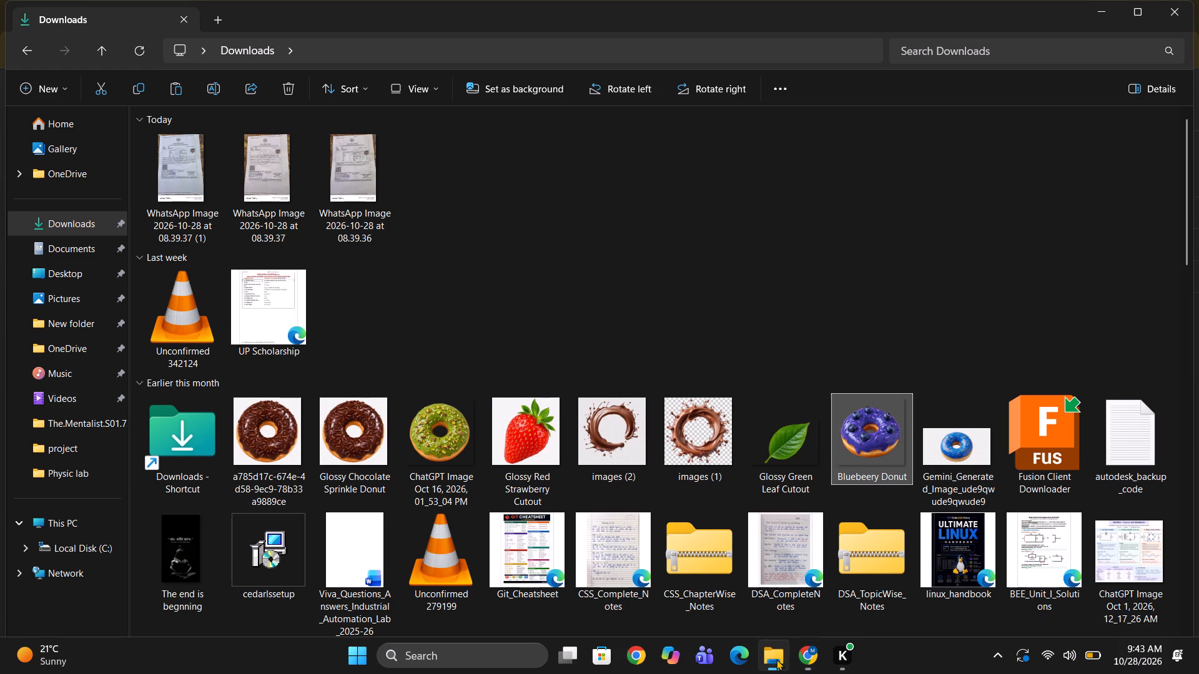
pyautogui.rightClick(854, 422)
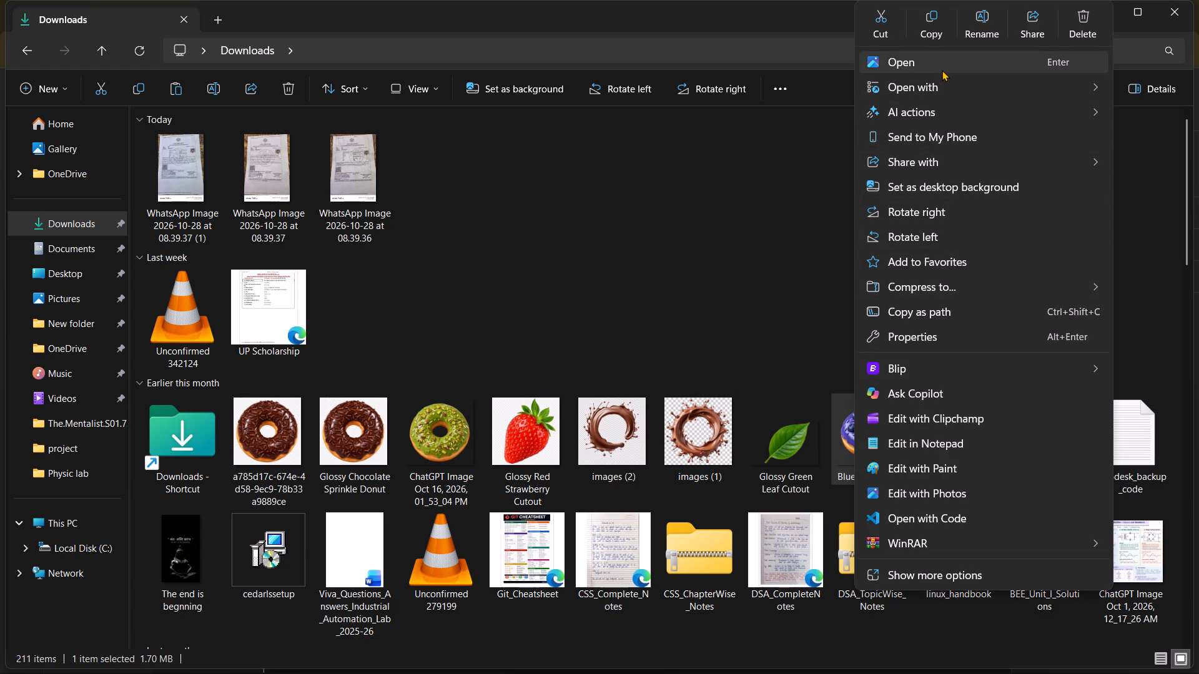
pyautogui.click(760, 300)
pyautogui.doubleClick(897, 434)
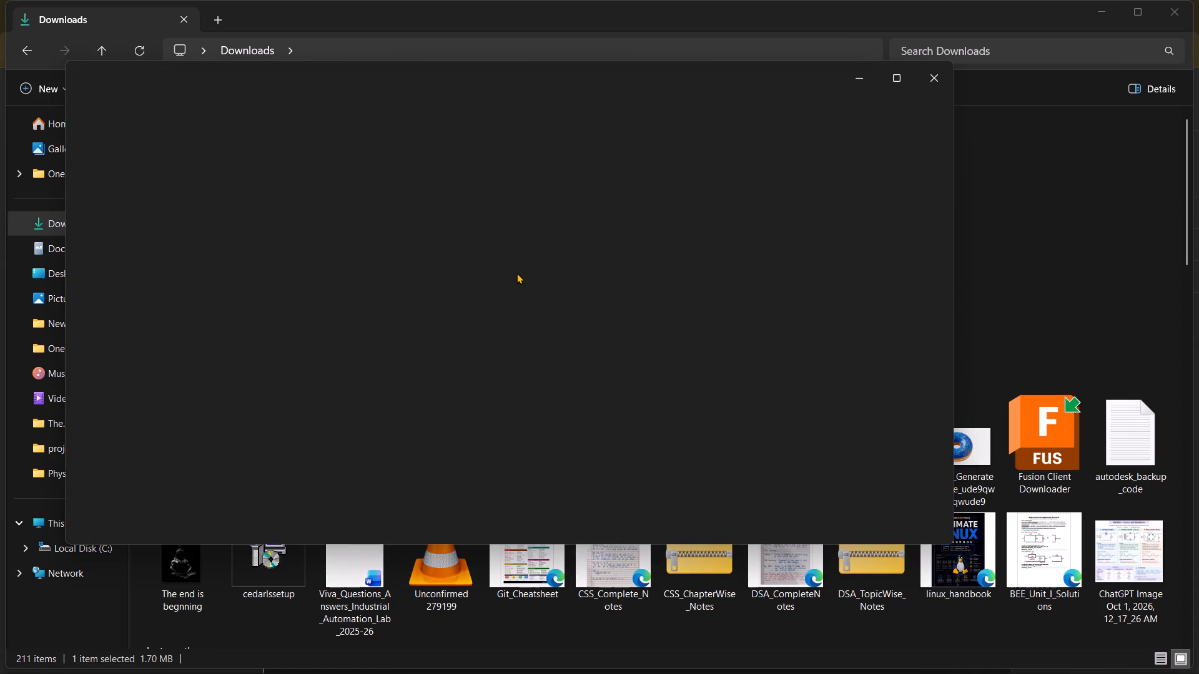
pyautogui.rightClick(467, 273)
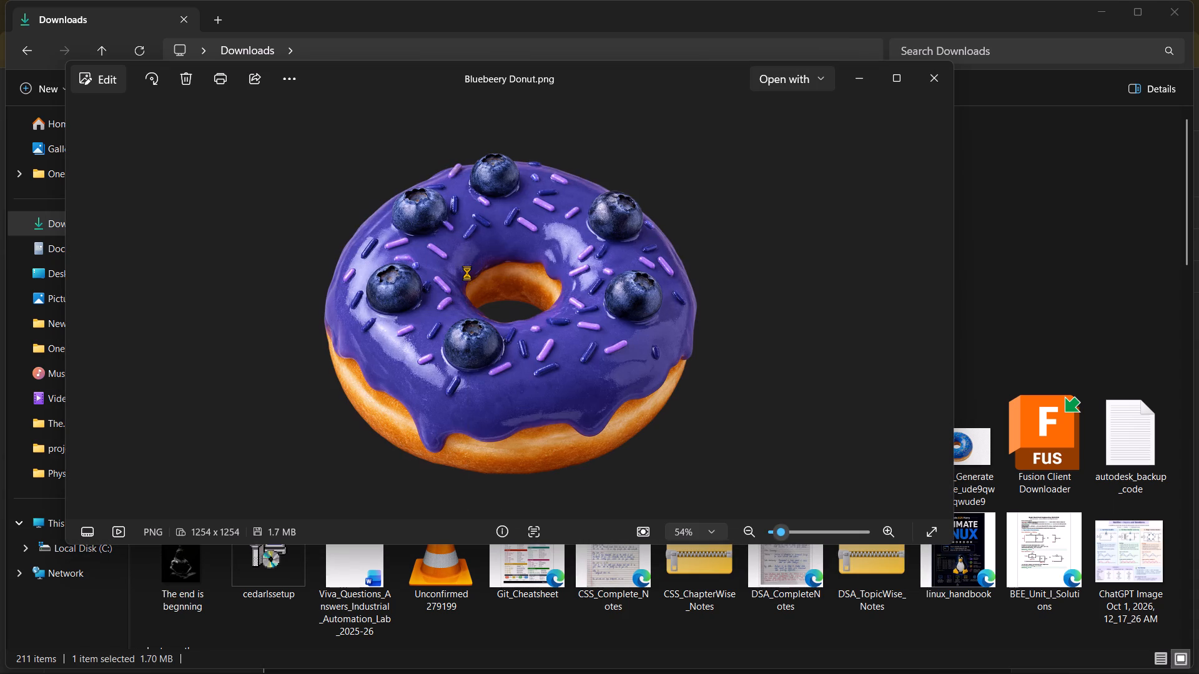
pyautogui.click(498, 302)
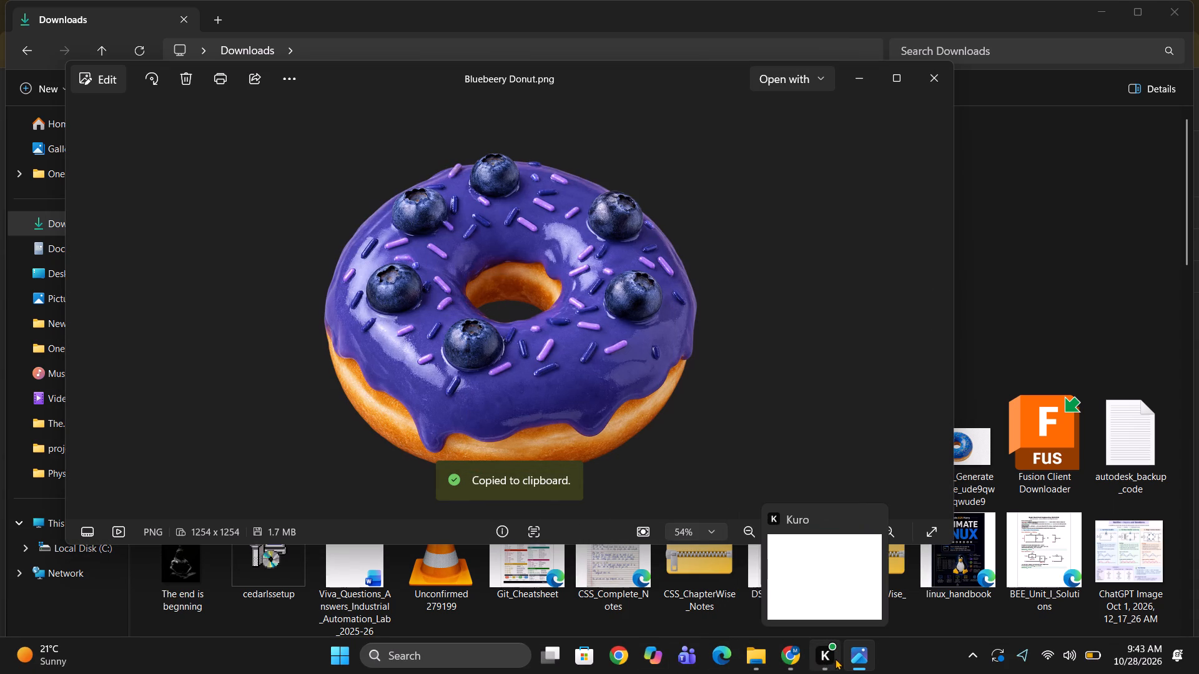
# Return to Figma, paste the copied donut image onto the canvas below the MacBook Air frame and deselect it.
pyautogui.click(787, 661)
pyautogui.click(546, 338)
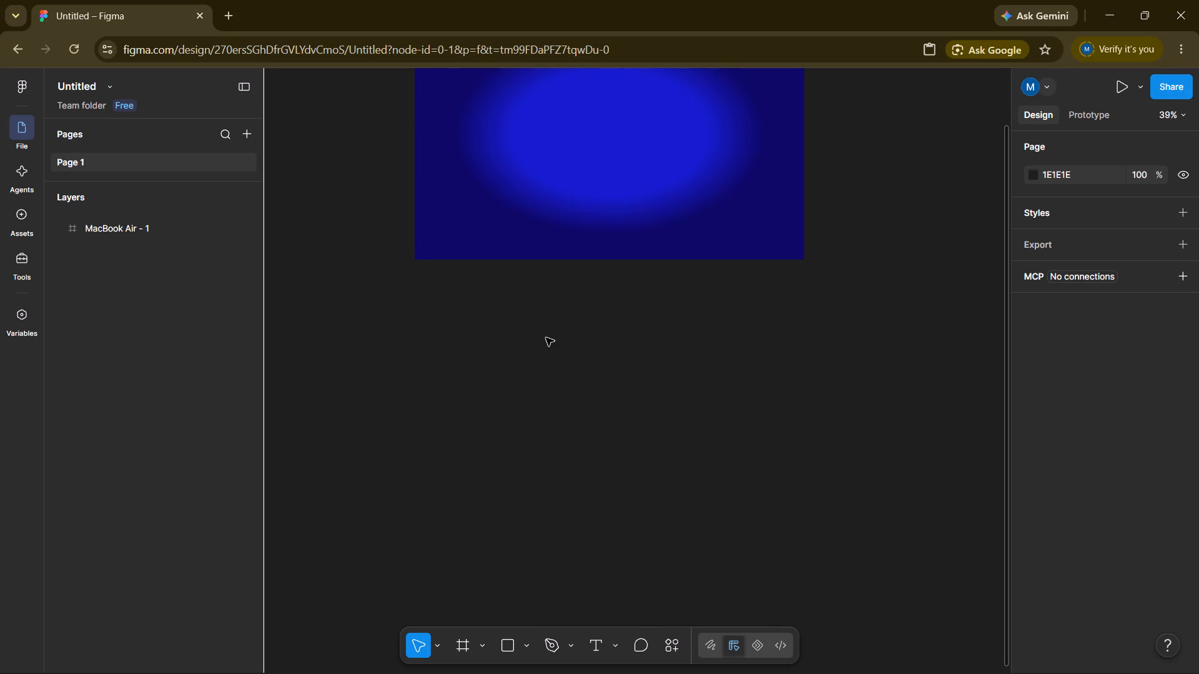
pyautogui.rightClick(546, 338)
pyautogui.click(576, 354)
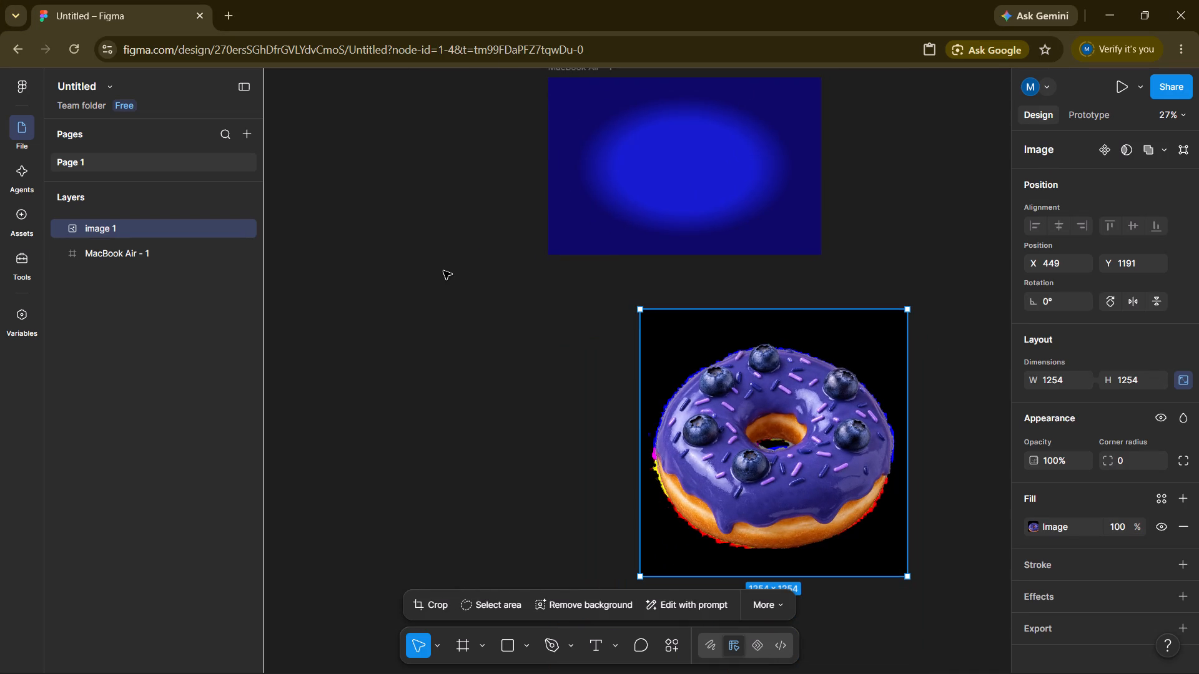
pyautogui.moveTo(443, 271); pyautogui.dragTo(410, 346)
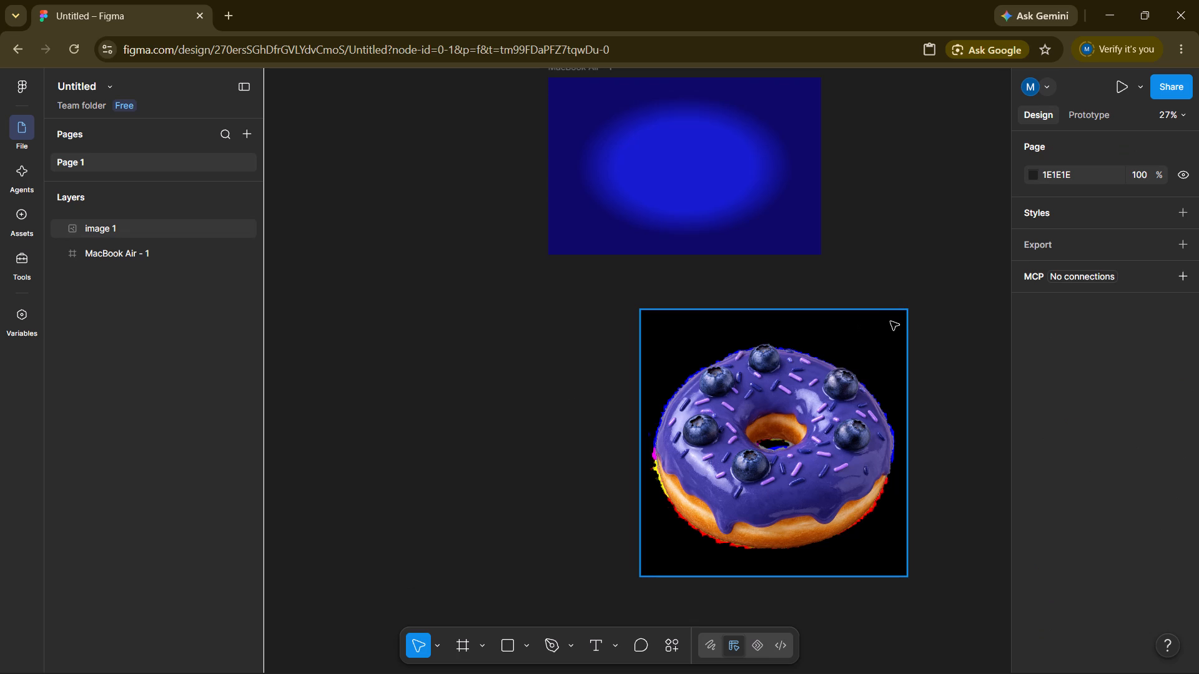
# Scale the pasted donut image down proportionally to about 723 × 723.
pyautogui.click(881, 331)
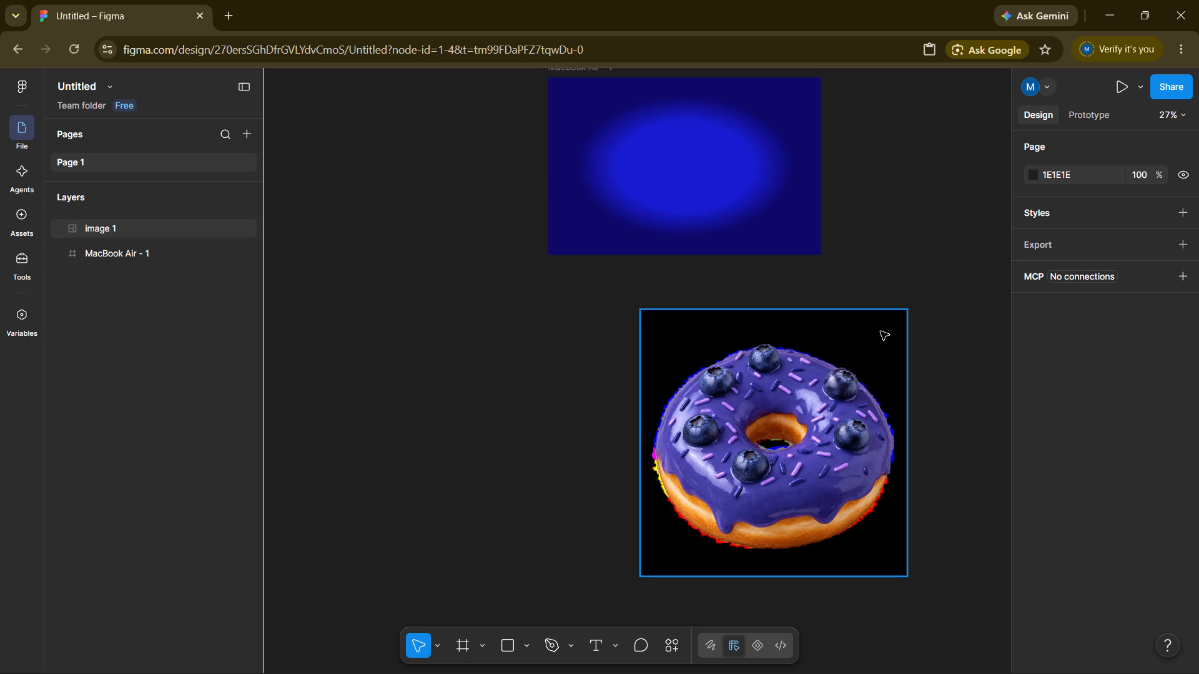
pyautogui.moveTo(907, 311); pyautogui.dragTo(794, 530)
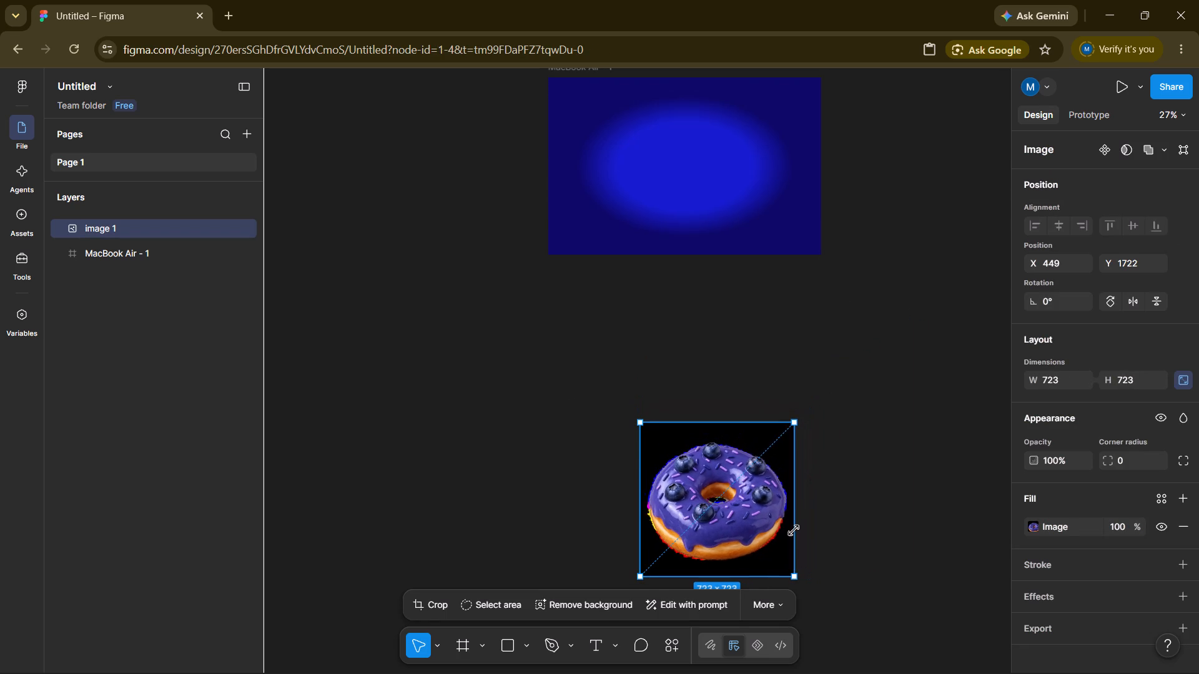
pyautogui.moveTo(794, 530); pyautogui.dragTo(794, 532)
# Place the donut image inside the MacBook Air frame and scale it down proportionally to about 510 × 510.
pyautogui.scroll(1, 892, 199)
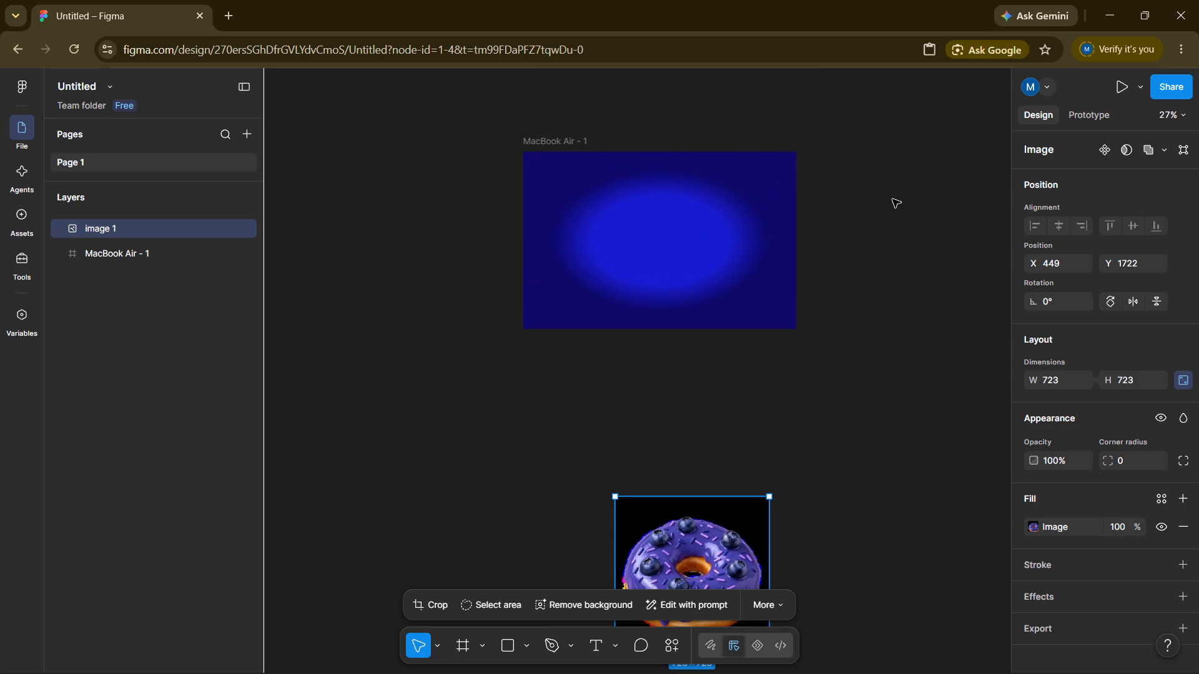
pyautogui.moveTo(704, 557); pyautogui.dragTo(698, 306)
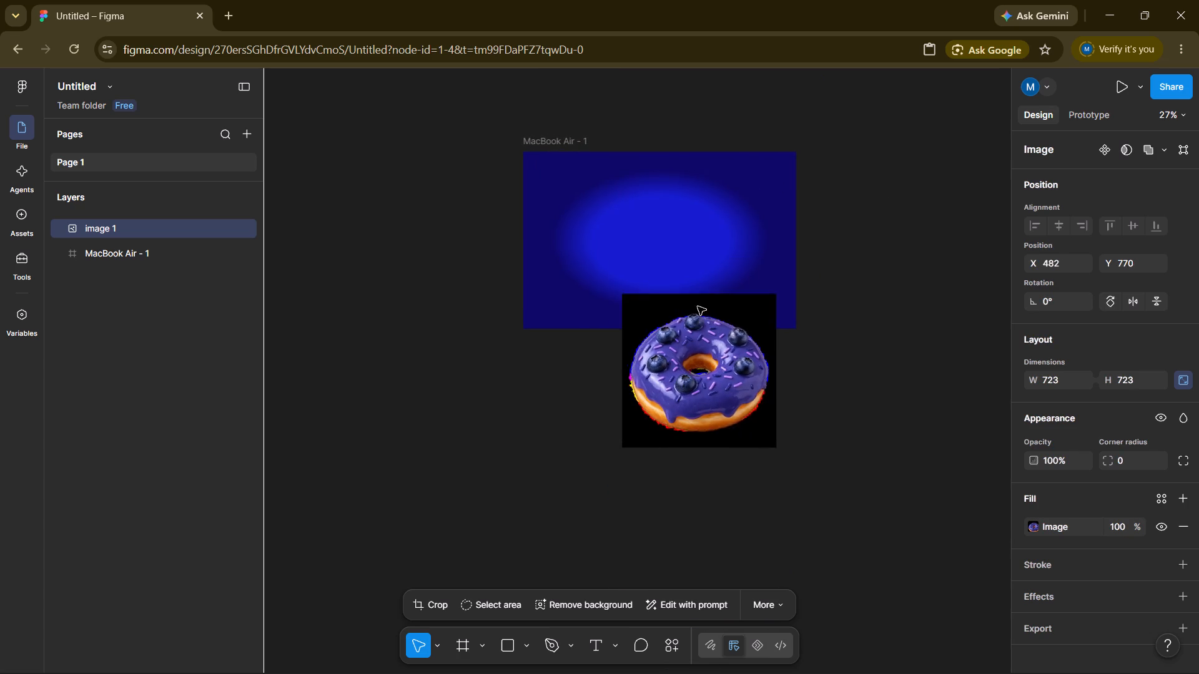
pyautogui.moveTo(698, 306); pyautogui.dragTo(673, 227)
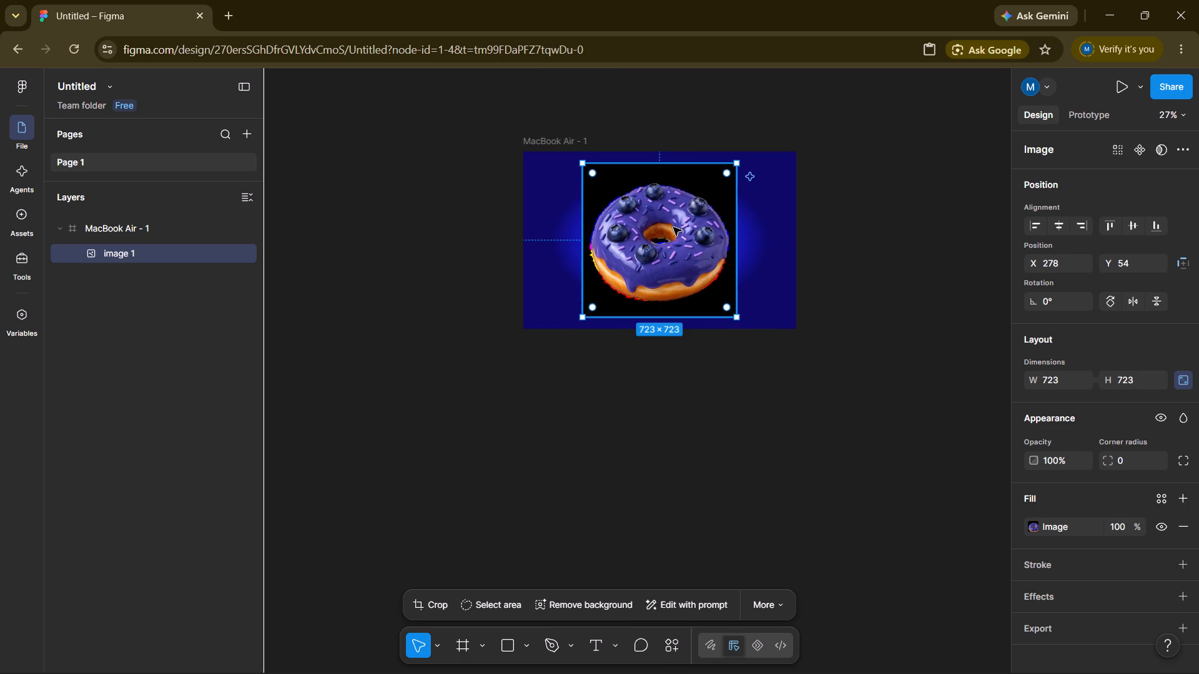
pyautogui.moveTo(736, 167); pyautogui.dragTo(704, 192)
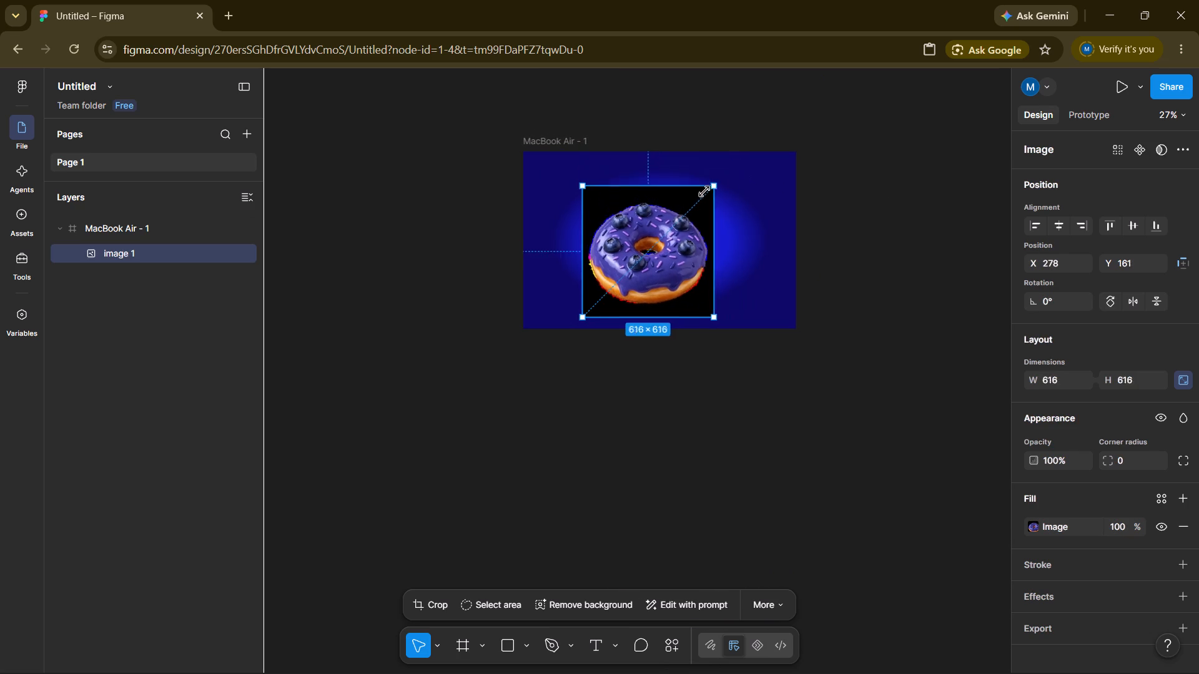
pyautogui.moveTo(704, 192); pyautogui.dragTo(691, 217)
# Move the donut image out of the MacBook Air frame onto the canvas below it, about X -106, Y 1234.
pyautogui.moveTo(635, 261); pyautogui.dragTo(659, 243)
pyautogui.moveTo(659, 243); pyautogui.dragTo(540, 457)
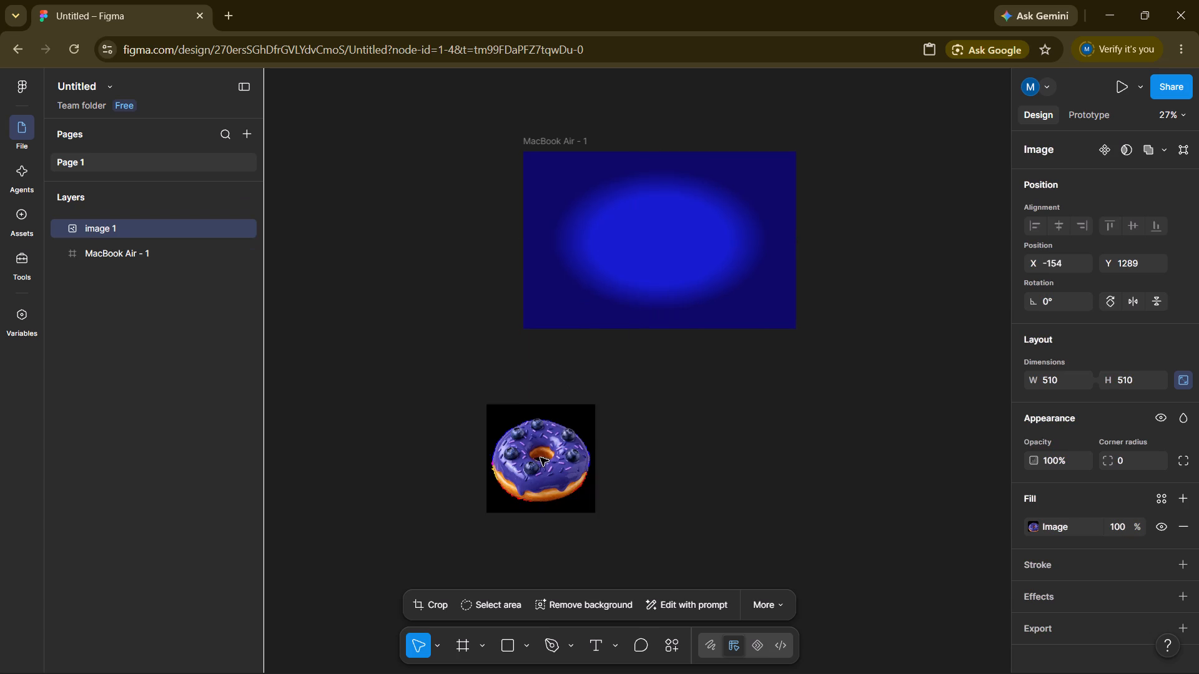
pyautogui.moveTo(540, 457); pyautogui.dragTo(550, 446)
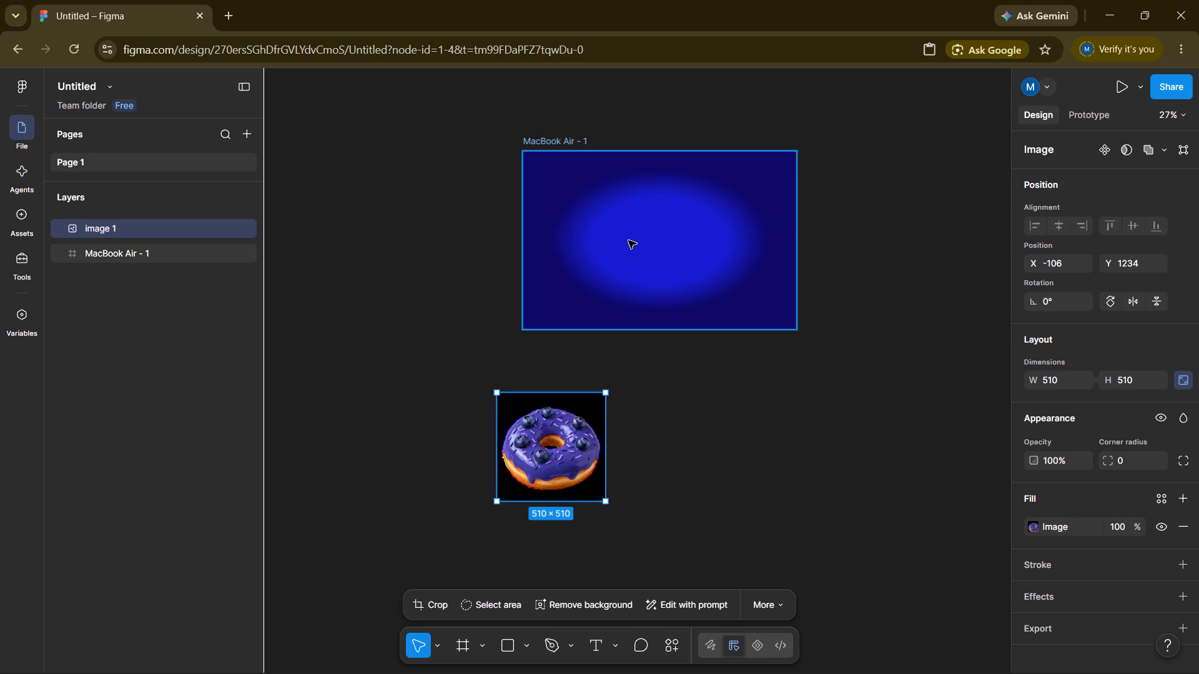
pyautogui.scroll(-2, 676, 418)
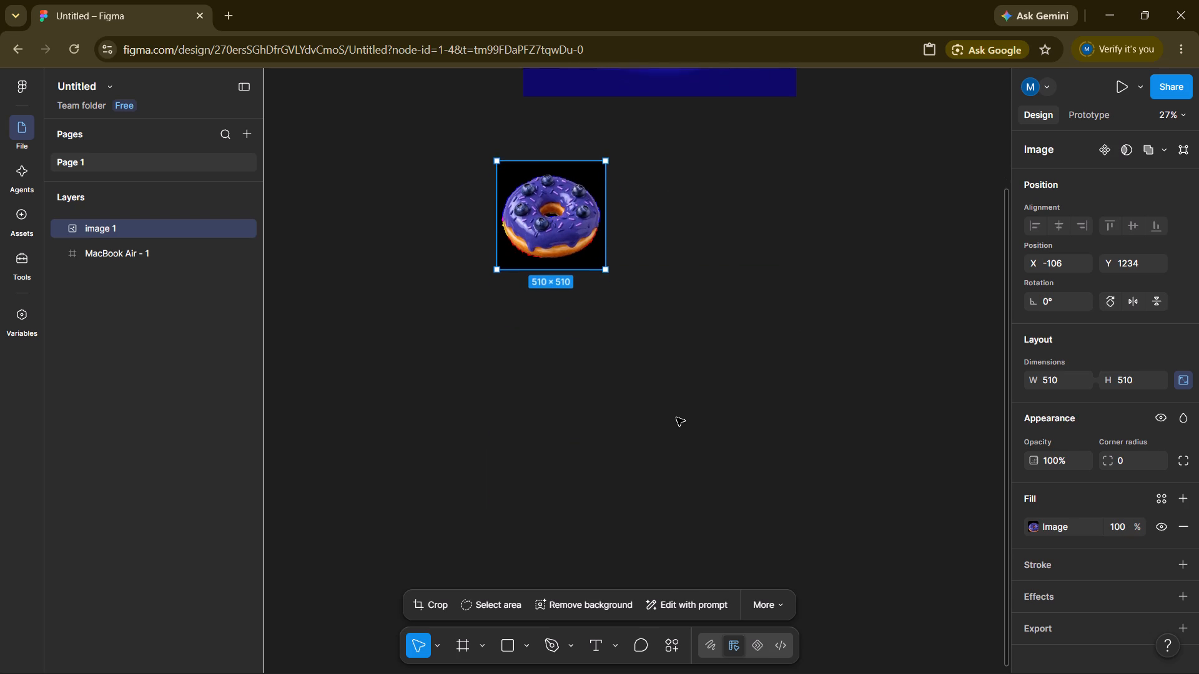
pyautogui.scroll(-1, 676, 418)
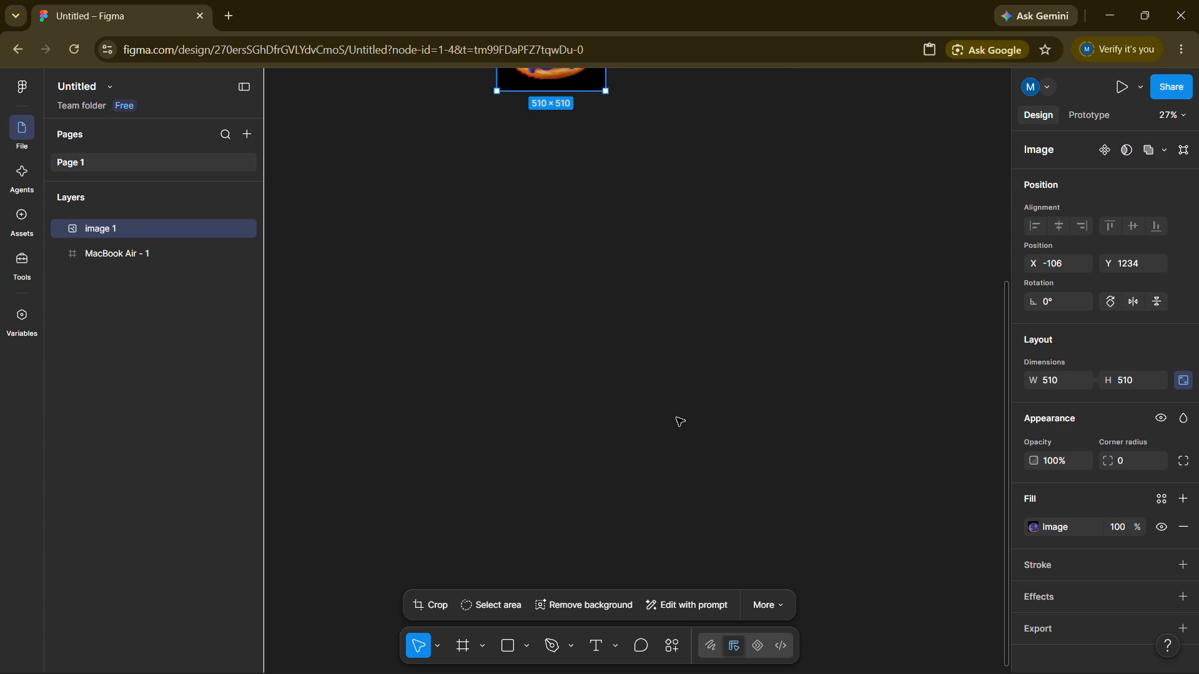
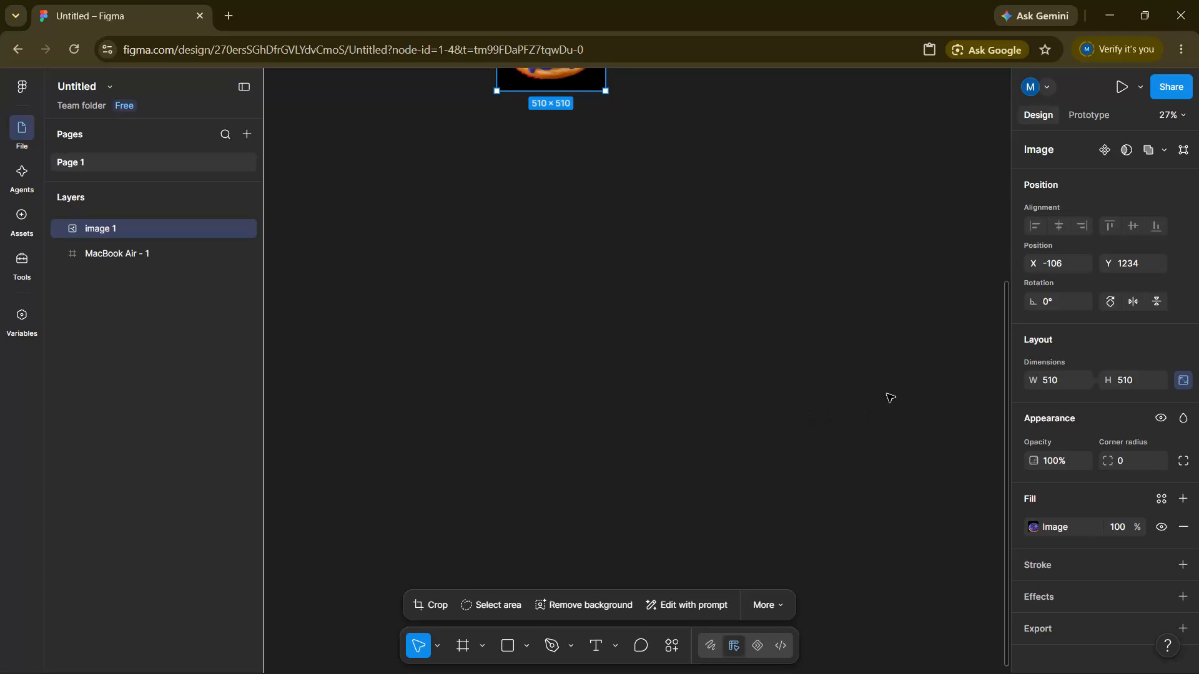
# Move the donut image farther away from the MacBook Air frame, to the empty canvas below and left of it.
pyautogui.scroll(1, 658, 260)
pyautogui.scroll(-2, 658, 260)
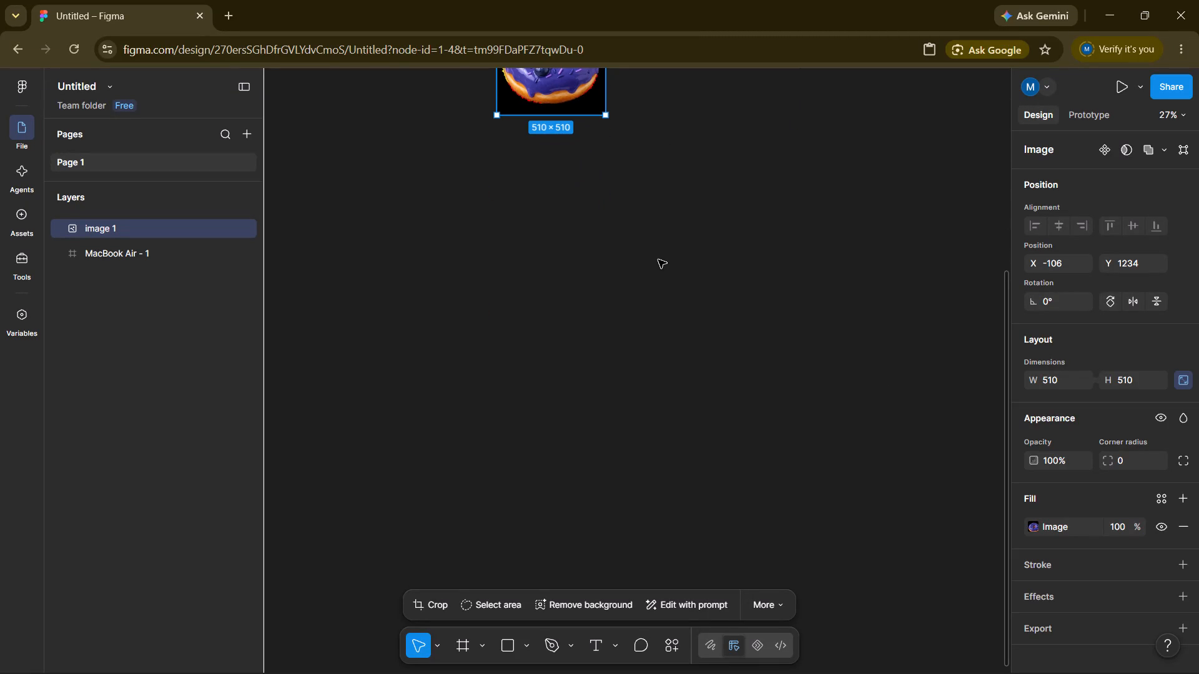
pyautogui.scroll(1, 658, 260)
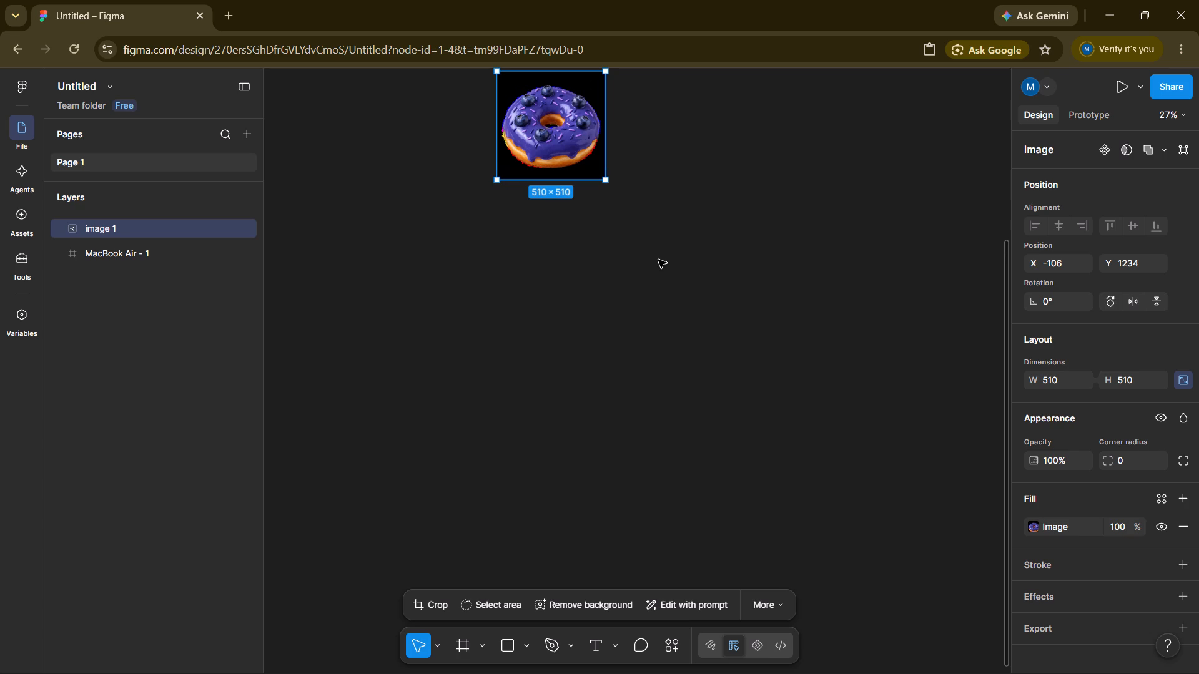
pyautogui.scroll(1, 661, 261)
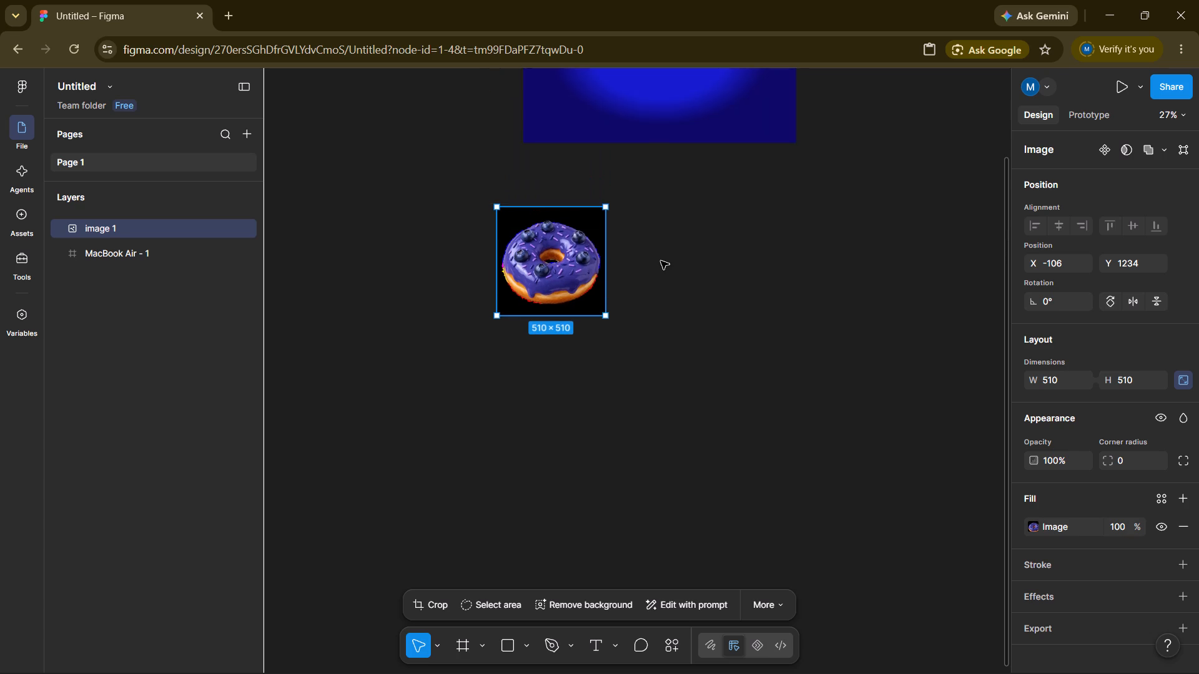
pyautogui.scroll(2, 661, 261)
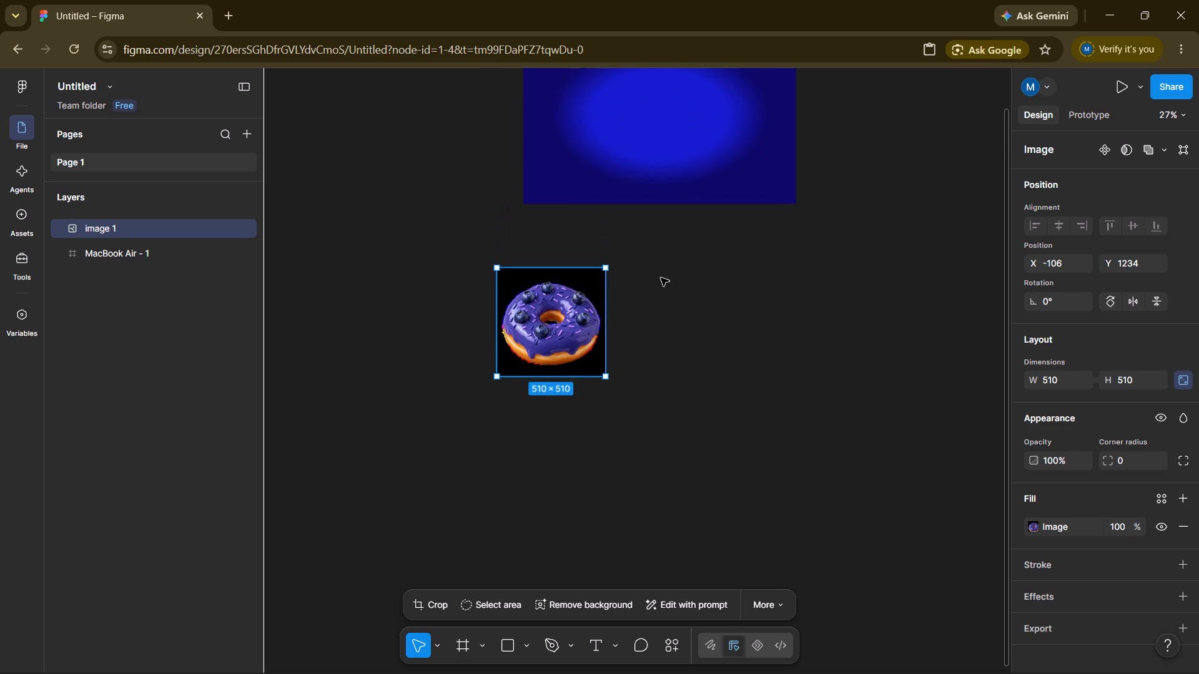
pyautogui.scroll(-1, 661, 278)
pyautogui.scroll(2, 674, 252)
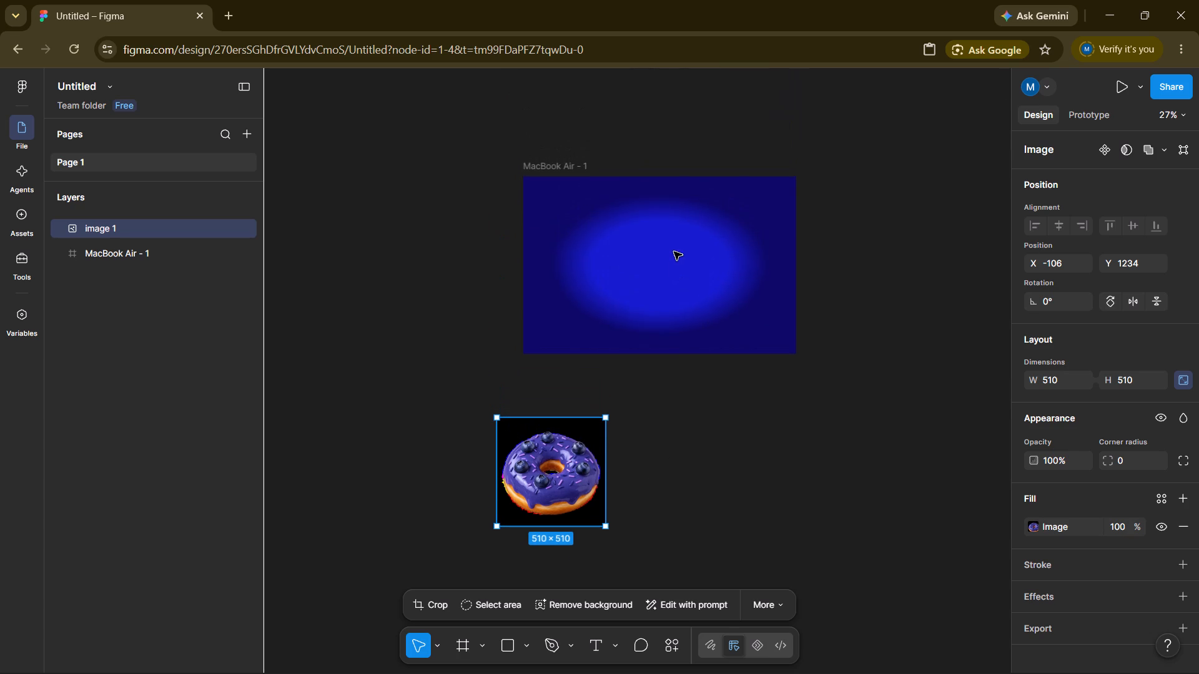
pyautogui.moveTo(571, 461); pyautogui.dragTo(388, 516)
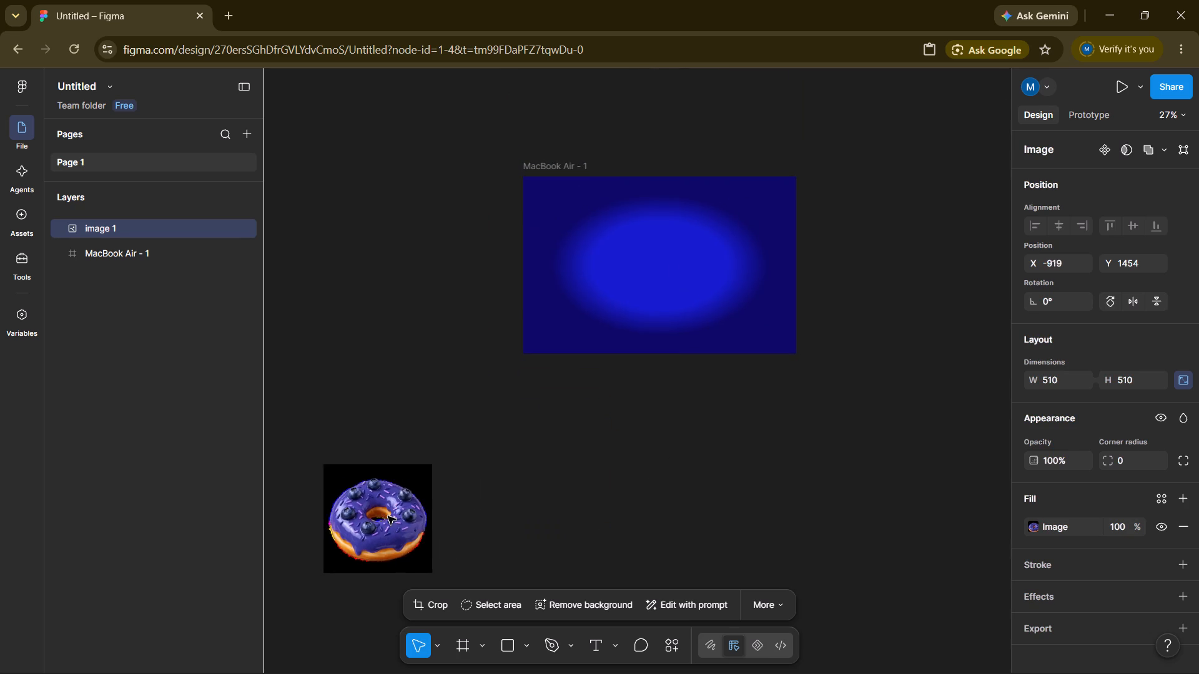
pyautogui.moveTo(388, 516); pyautogui.dragTo(380, 524)
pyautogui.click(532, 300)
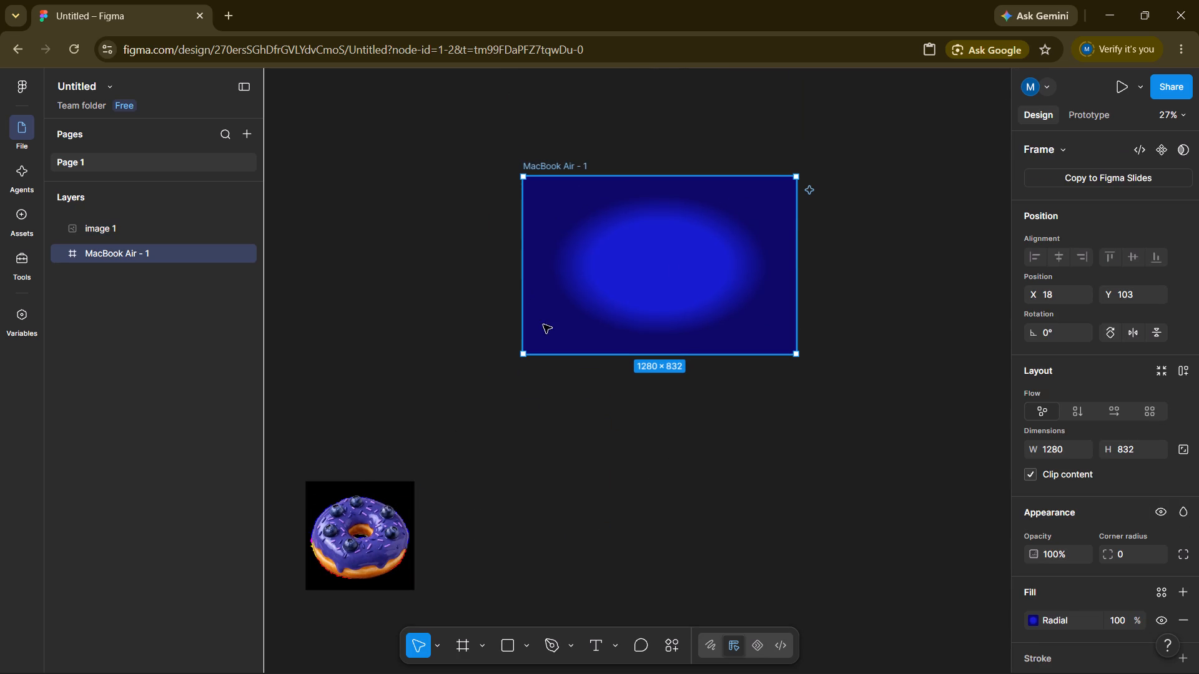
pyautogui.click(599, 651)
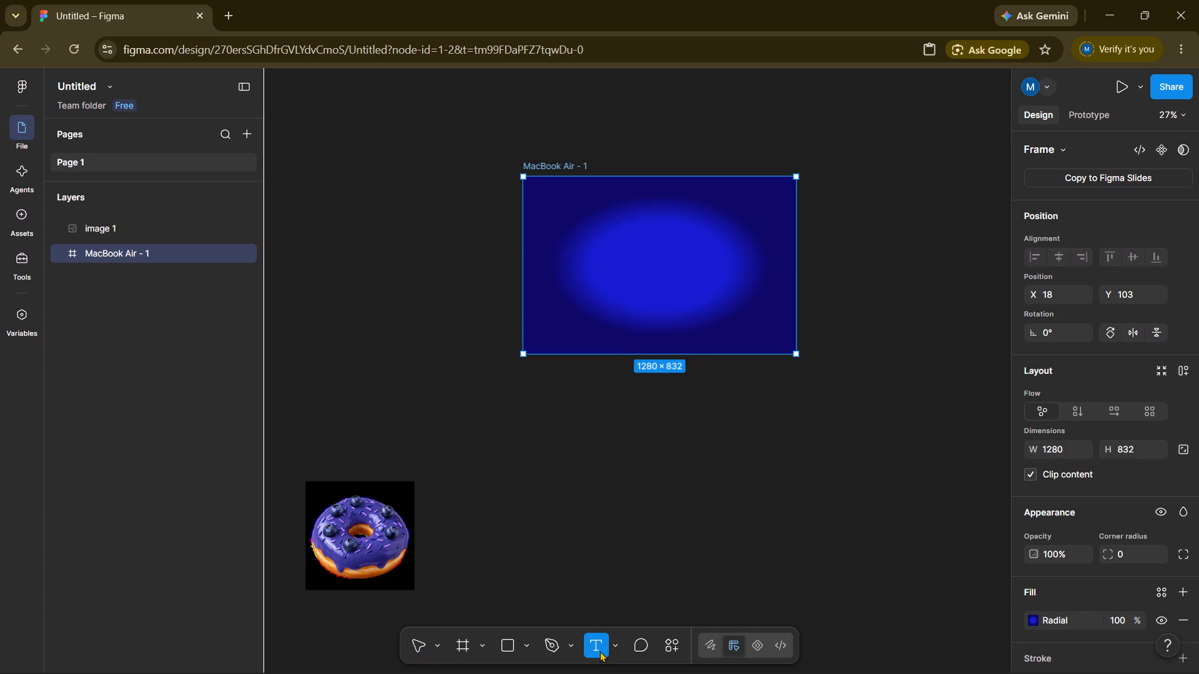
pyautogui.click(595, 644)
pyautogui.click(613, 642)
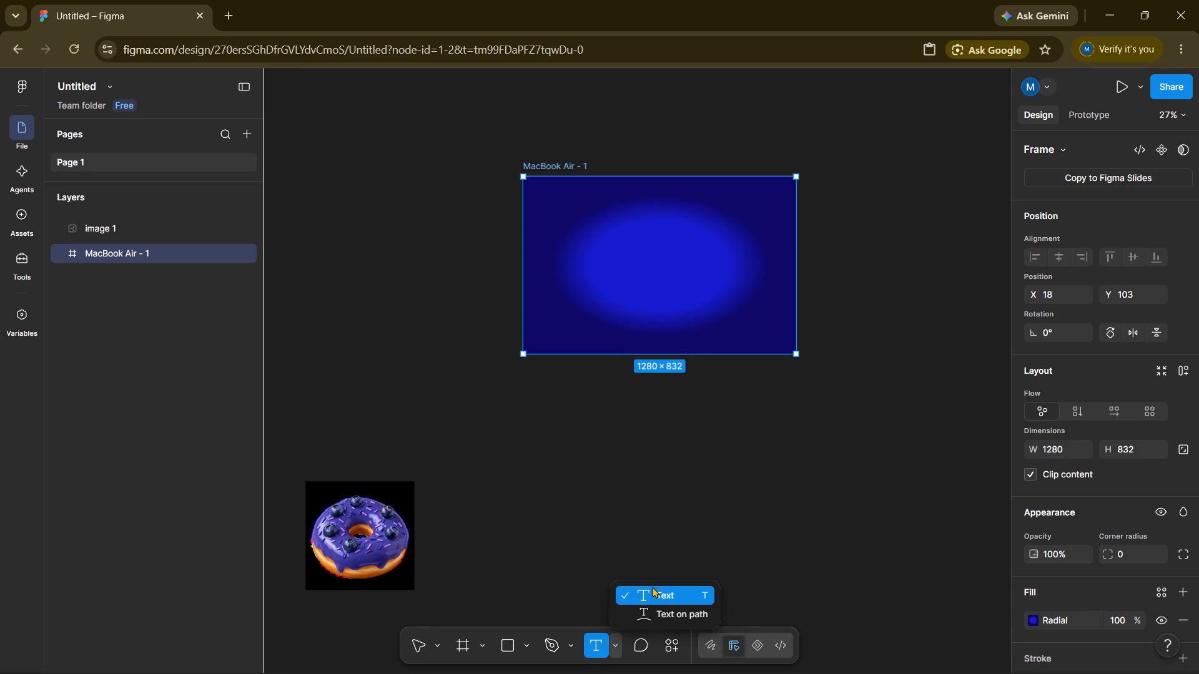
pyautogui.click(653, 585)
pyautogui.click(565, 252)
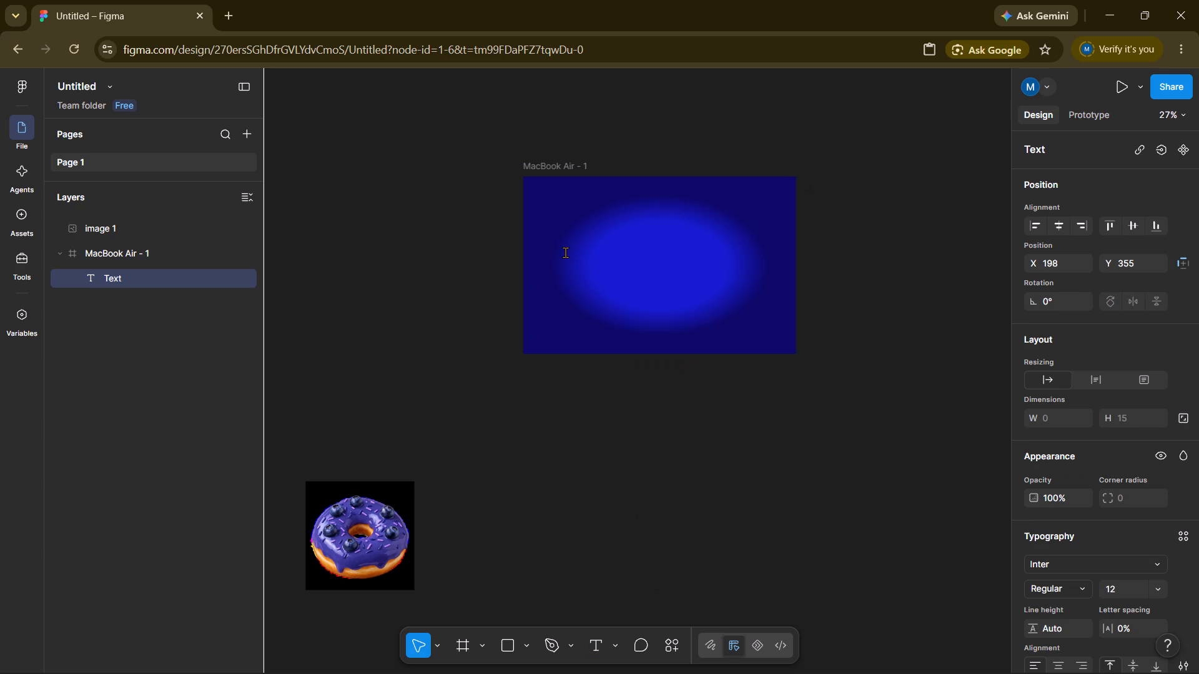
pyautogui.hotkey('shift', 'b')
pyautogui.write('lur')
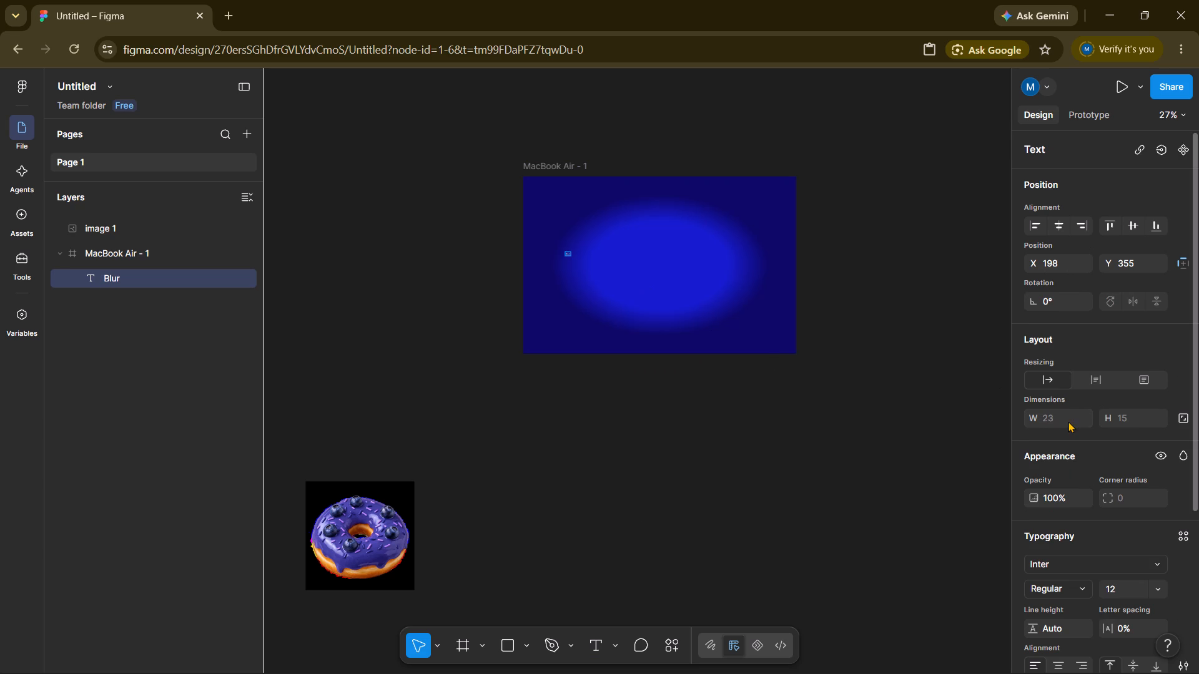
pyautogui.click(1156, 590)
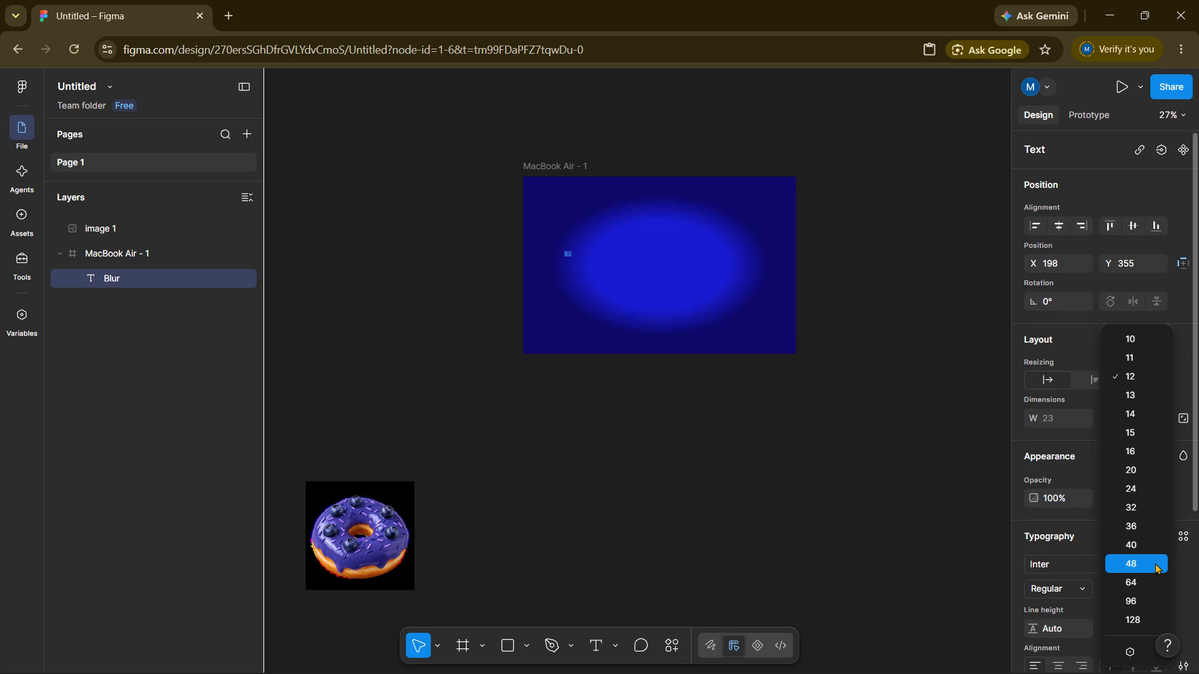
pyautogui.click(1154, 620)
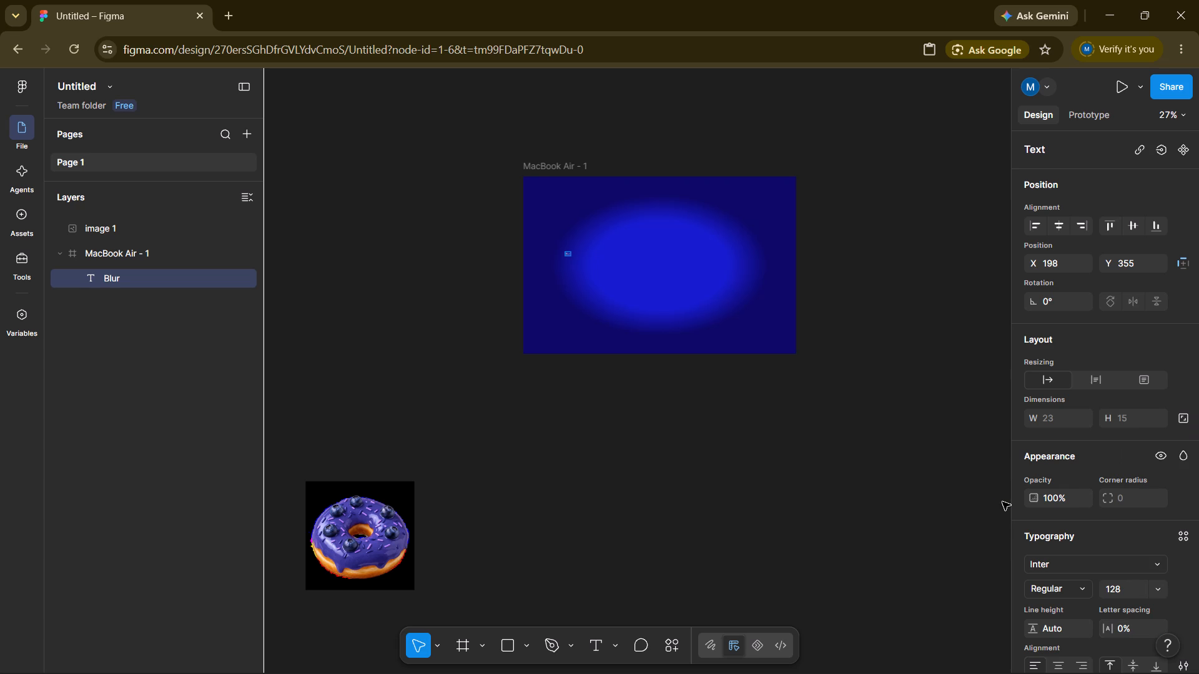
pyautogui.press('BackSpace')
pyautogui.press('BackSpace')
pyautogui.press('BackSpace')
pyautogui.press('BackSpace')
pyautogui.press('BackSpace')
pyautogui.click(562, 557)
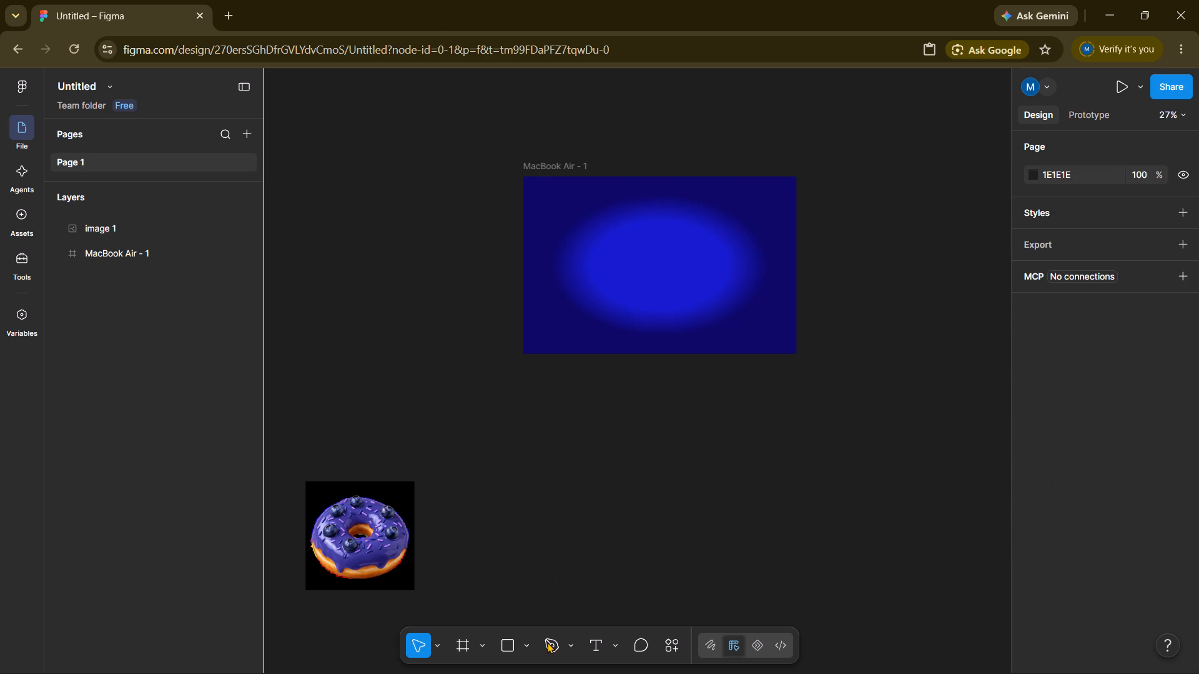
# Add a text object reading BLUEBERRY at font size 96 on the canvas below the MacBook Air frame.
pyautogui.click(595, 642)
pyautogui.click(611, 410)
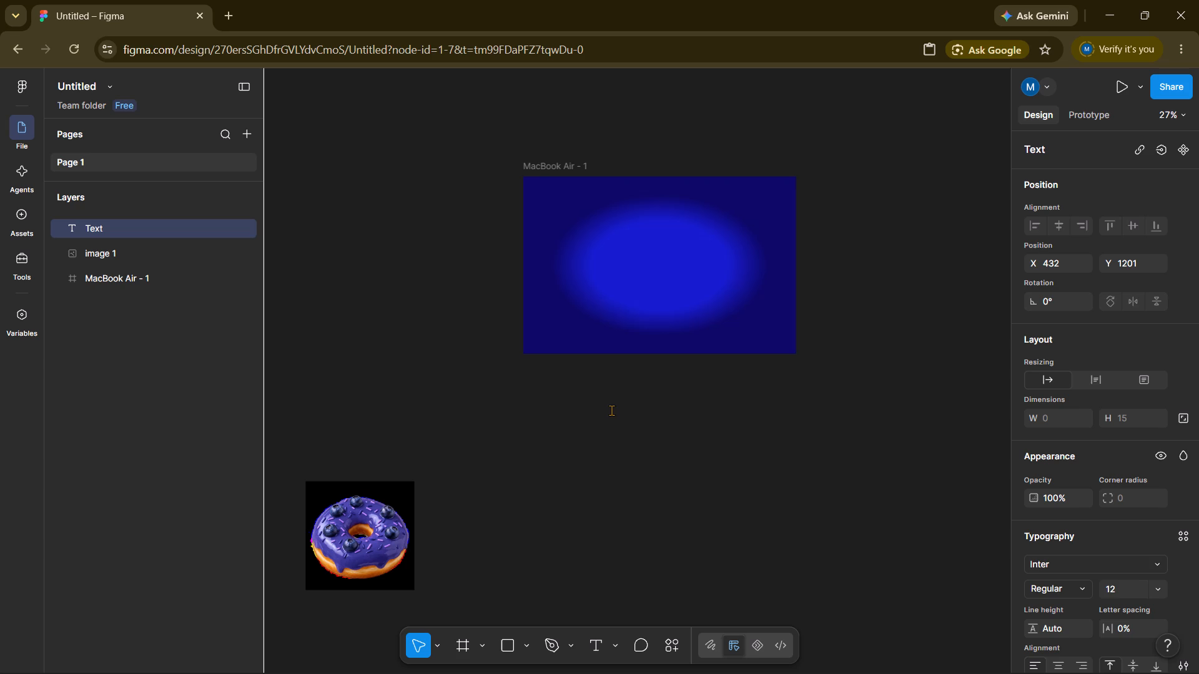
pyautogui.click(1151, 590)
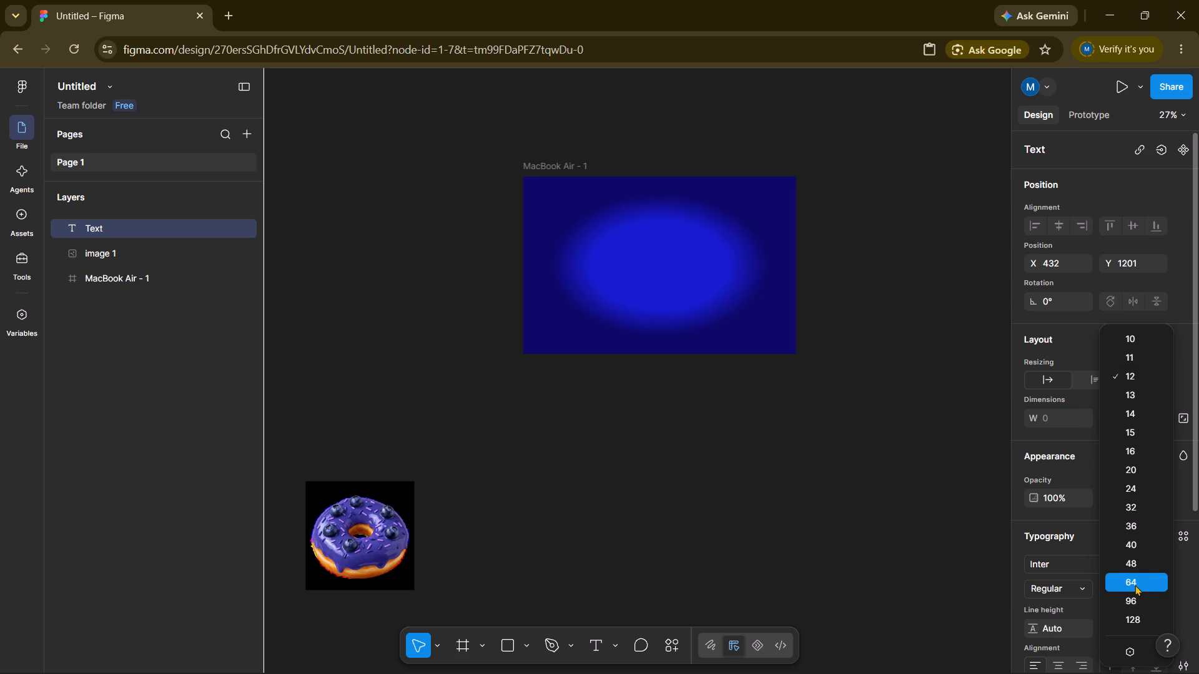
pyautogui.click(1137, 605)
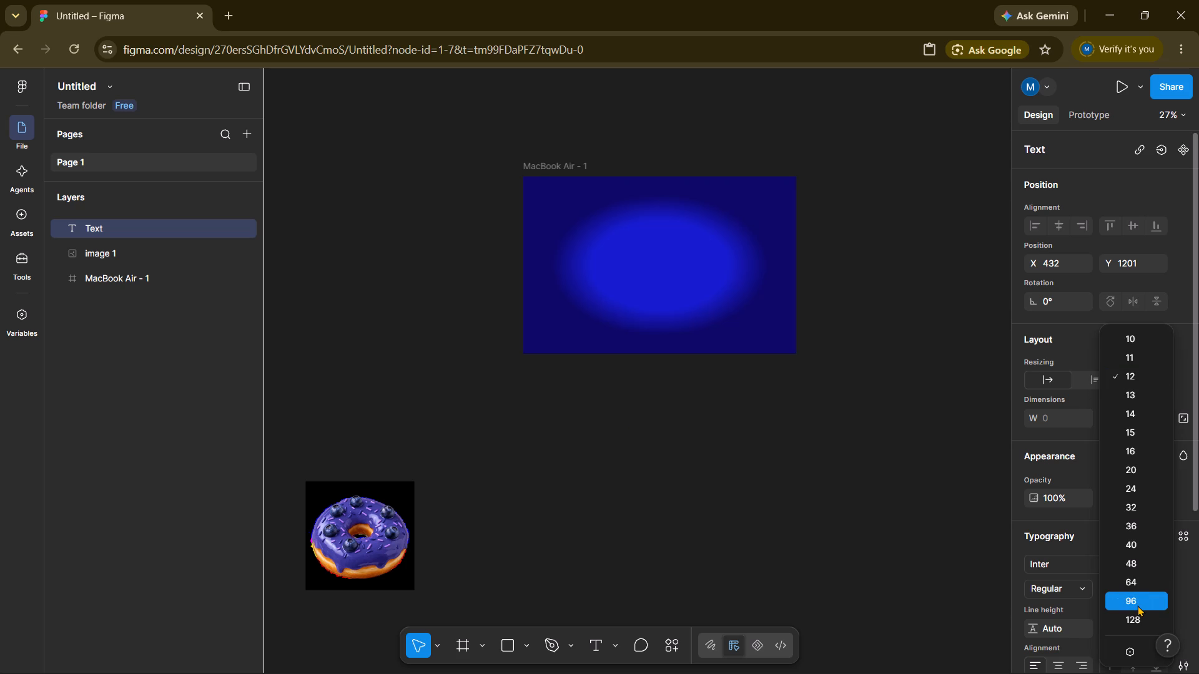
pyautogui.click(593, 646)
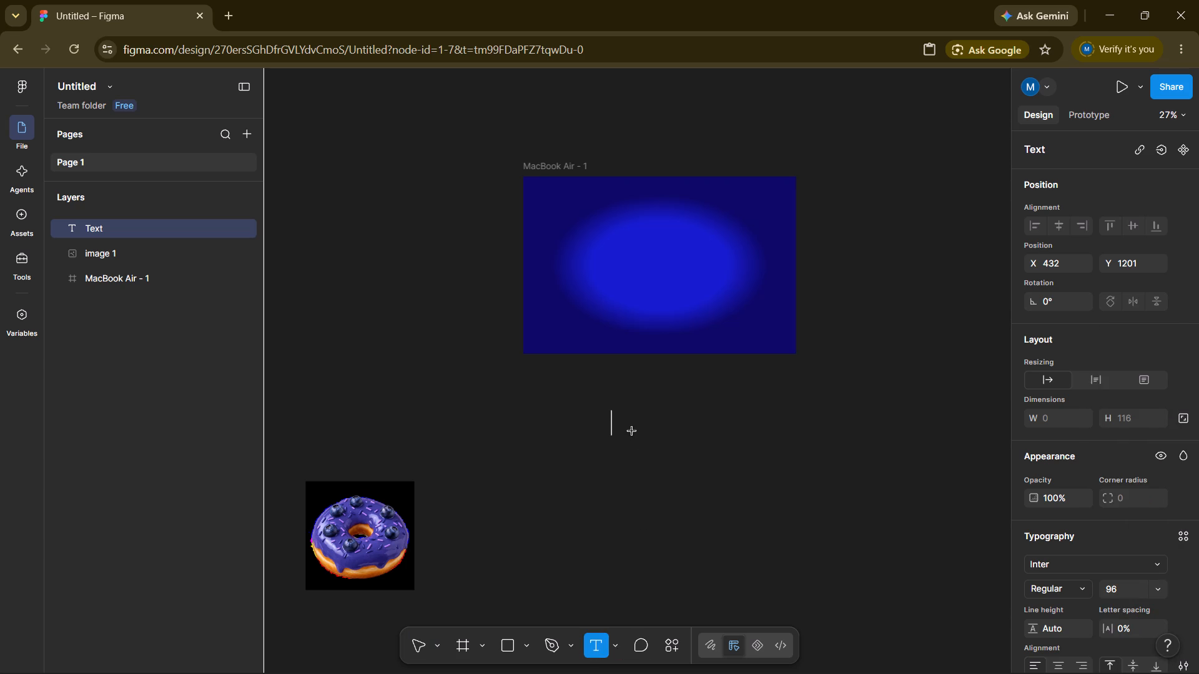
pyautogui.write('BL')
pyautogui.write('UE')
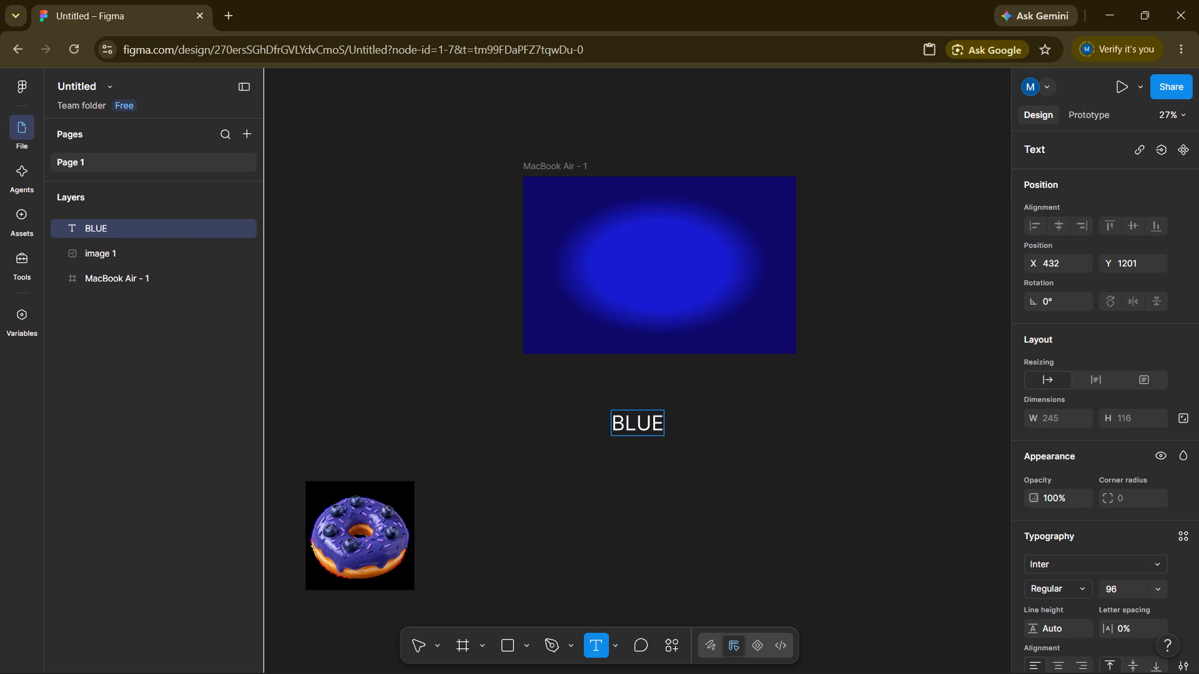
pyautogui.write('BERRU')
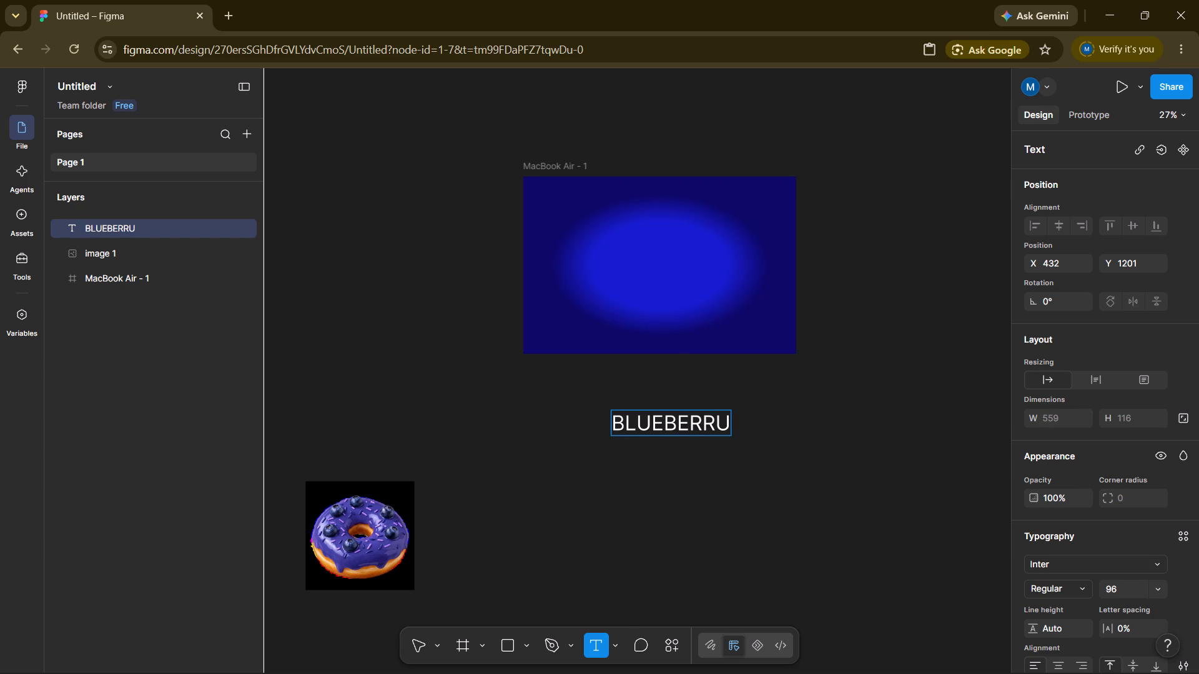
pyautogui.press('BackSpace')
pyautogui.press('y')
# Move the BLUEBERRY text into the MacBook Air frame near its centre, at about X 399, Y 358.
pyautogui.moveTo(655, 421); pyautogui.dragTo(639, 344)
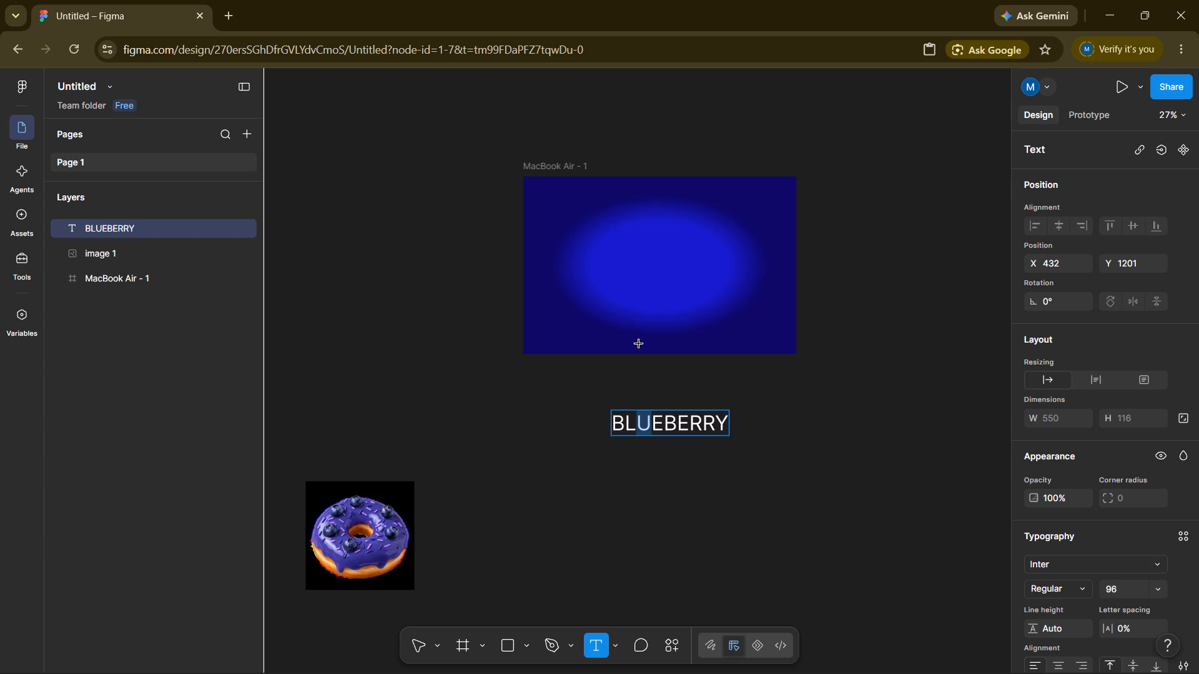
pyautogui.click(673, 466)
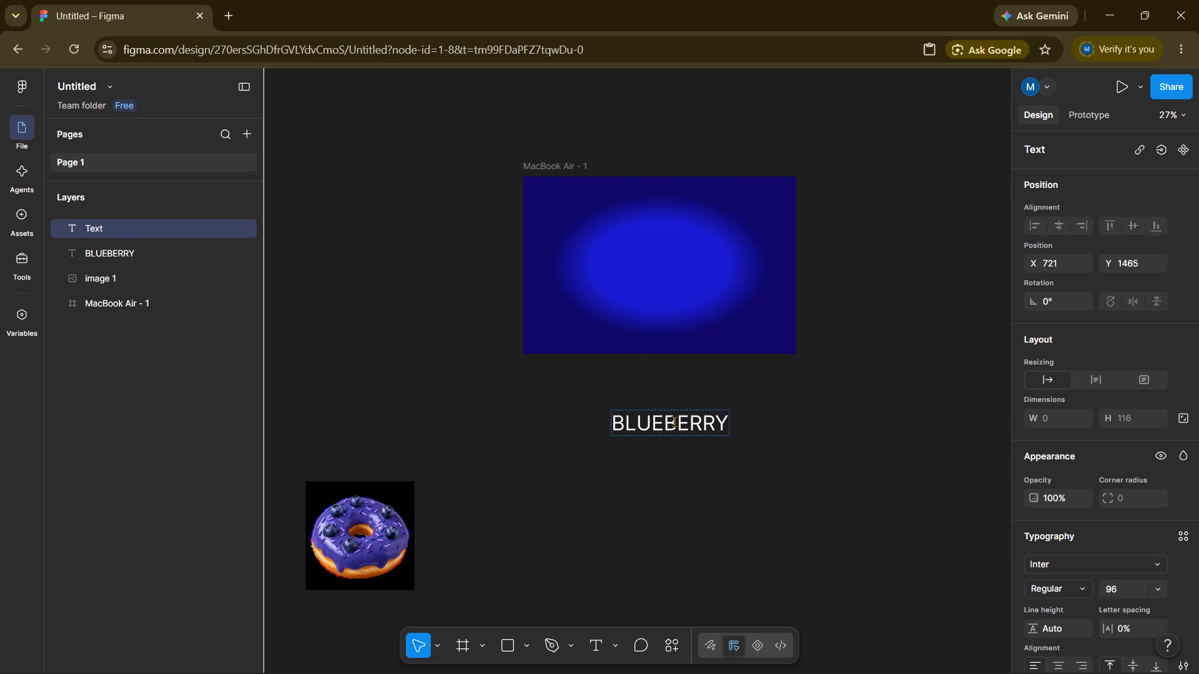
pyautogui.click(674, 421)
pyautogui.click(585, 369)
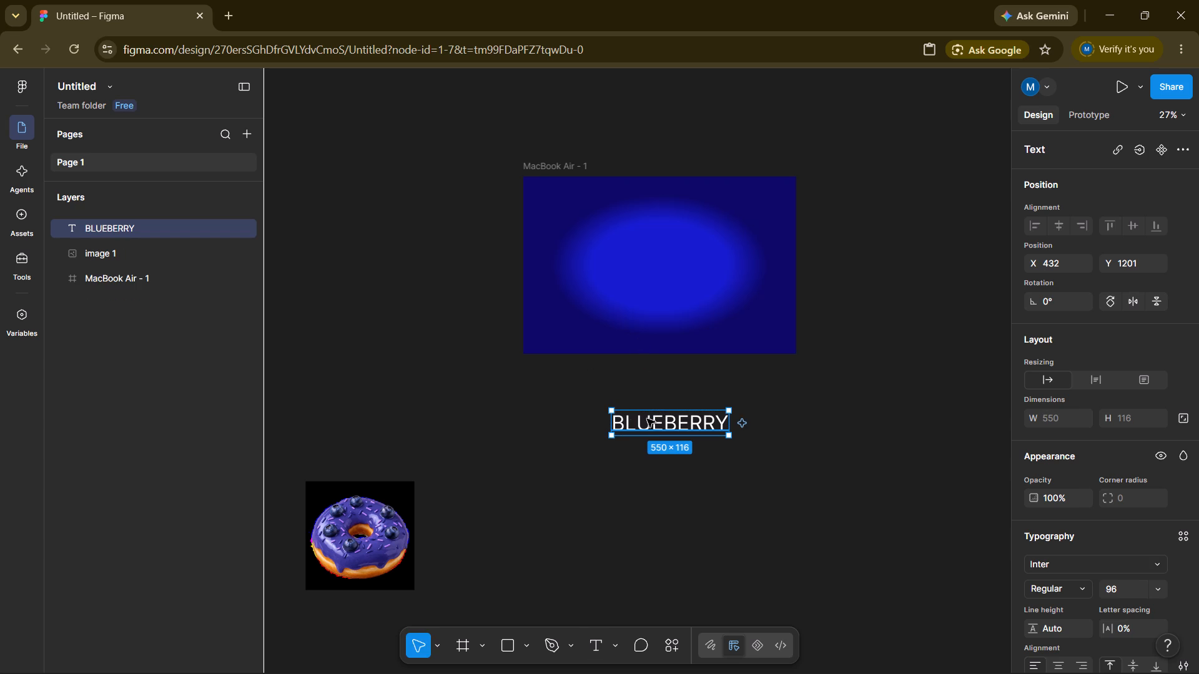
pyautogui.moveTo(654, 427); pyautogui.dragTo(649, 266)
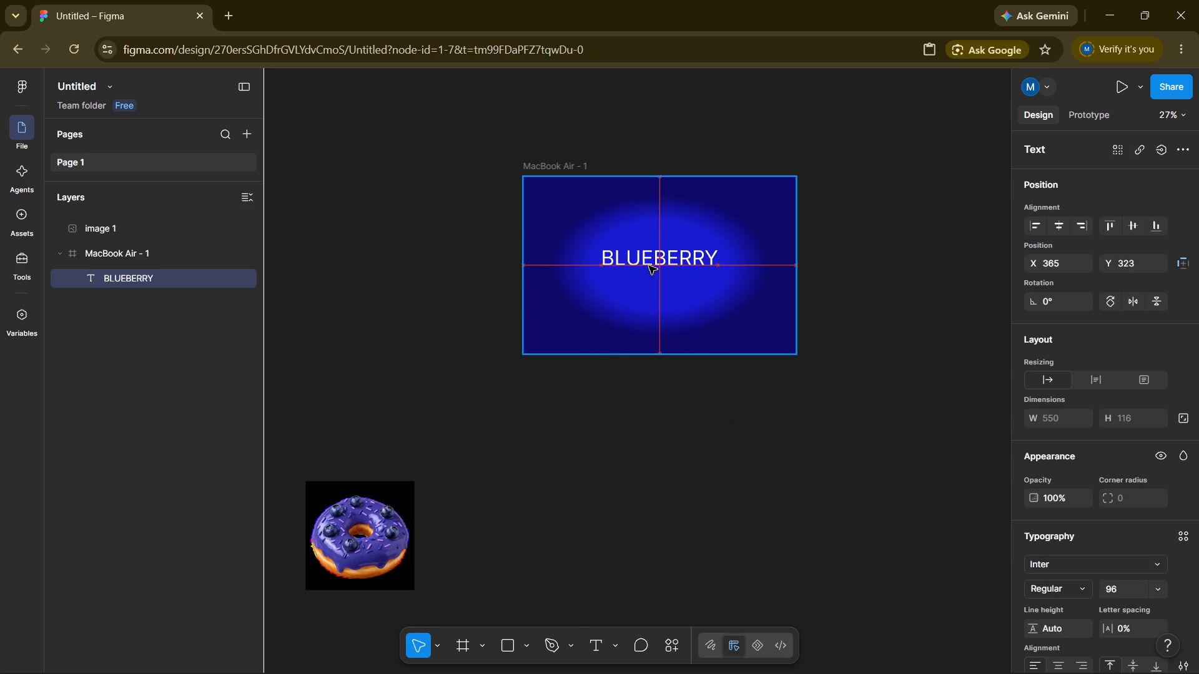
pyautogui.moveTo(649, 266); pyautogui.dragTo(651, 271)
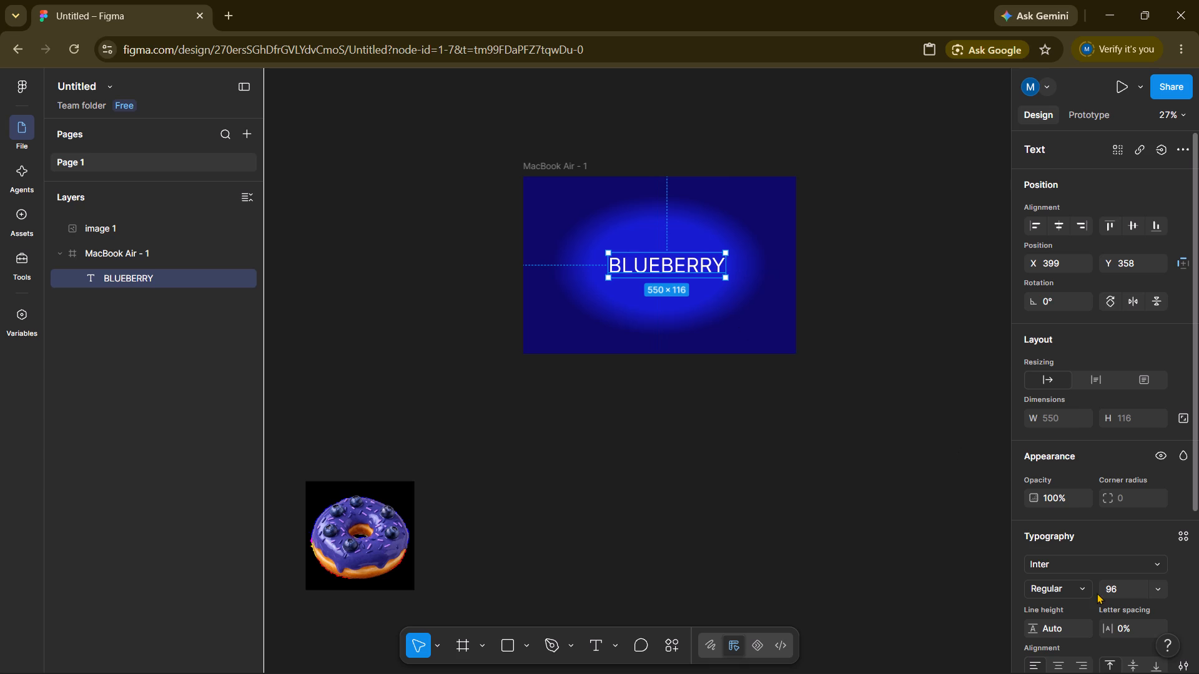
# Set the BLUEBERRY text to font size 128 and Bold weight.
pyautogui.click(1157, 589)
pyautogui.click(1148, 613)
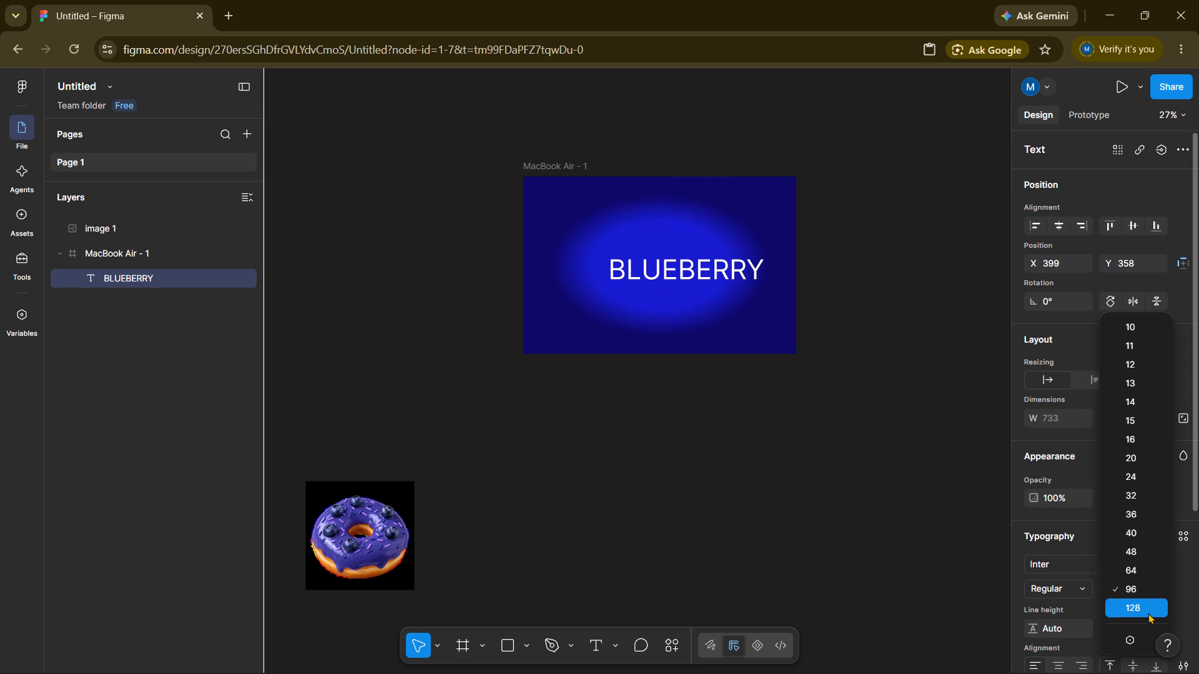
pyautogui.click(1073, 590)
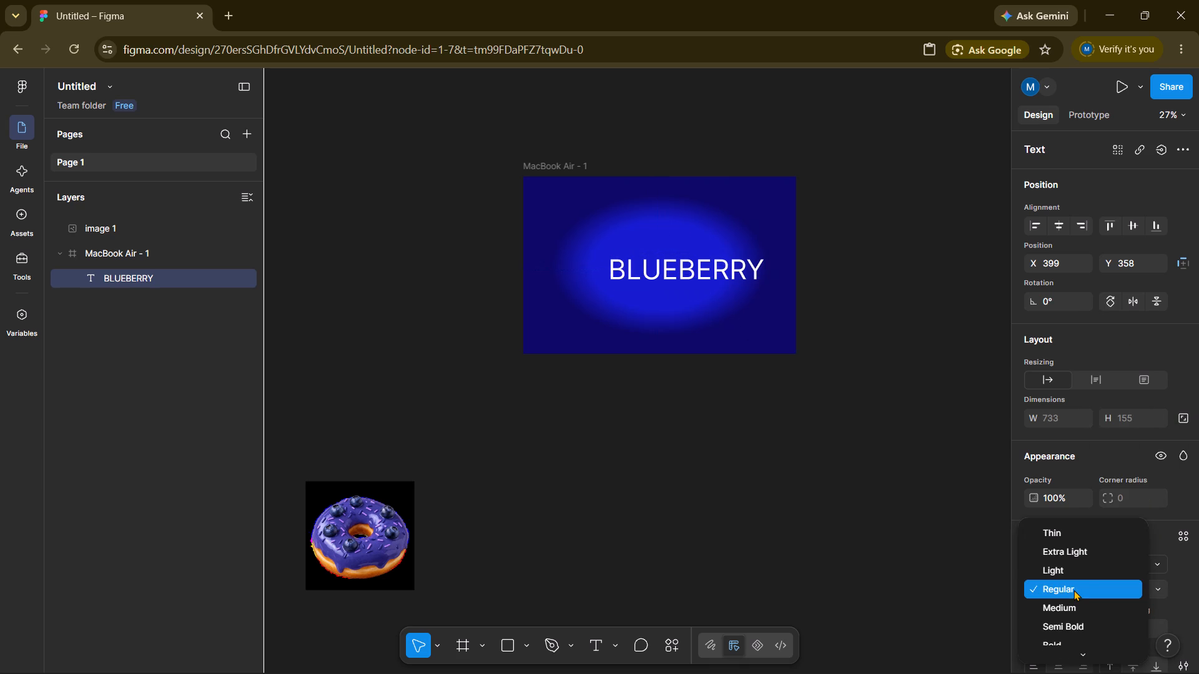
pyautogui.scroll(-1, 1070, 626)
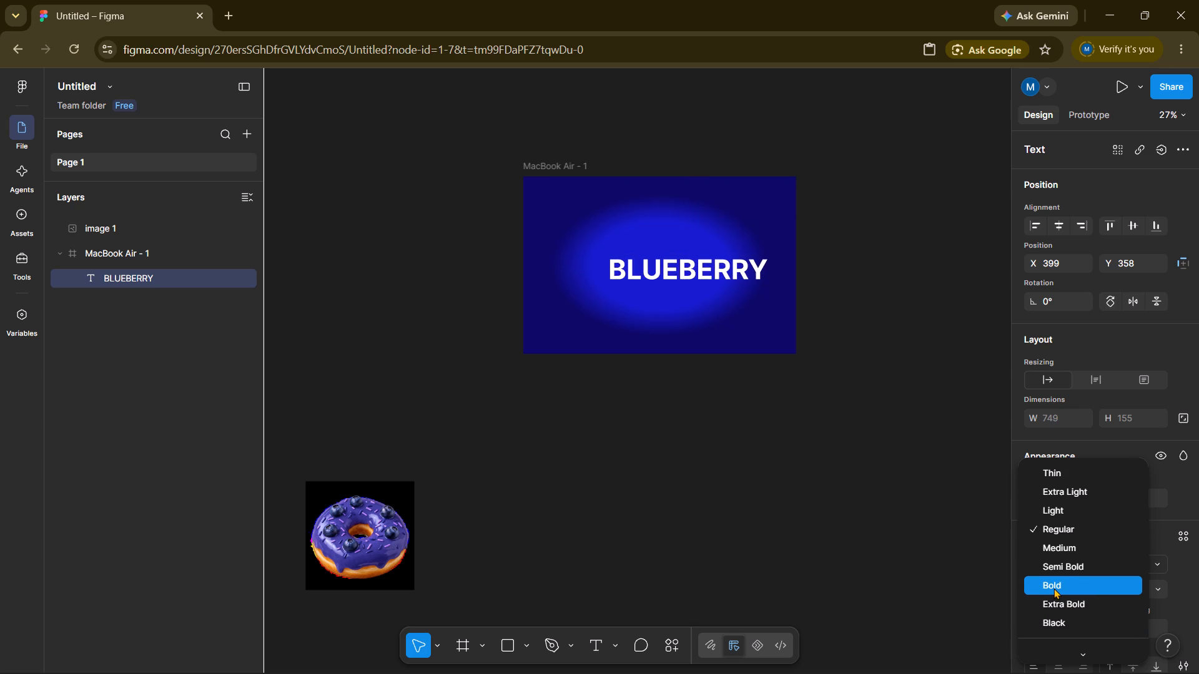
pyautogui.click(1053, 588)
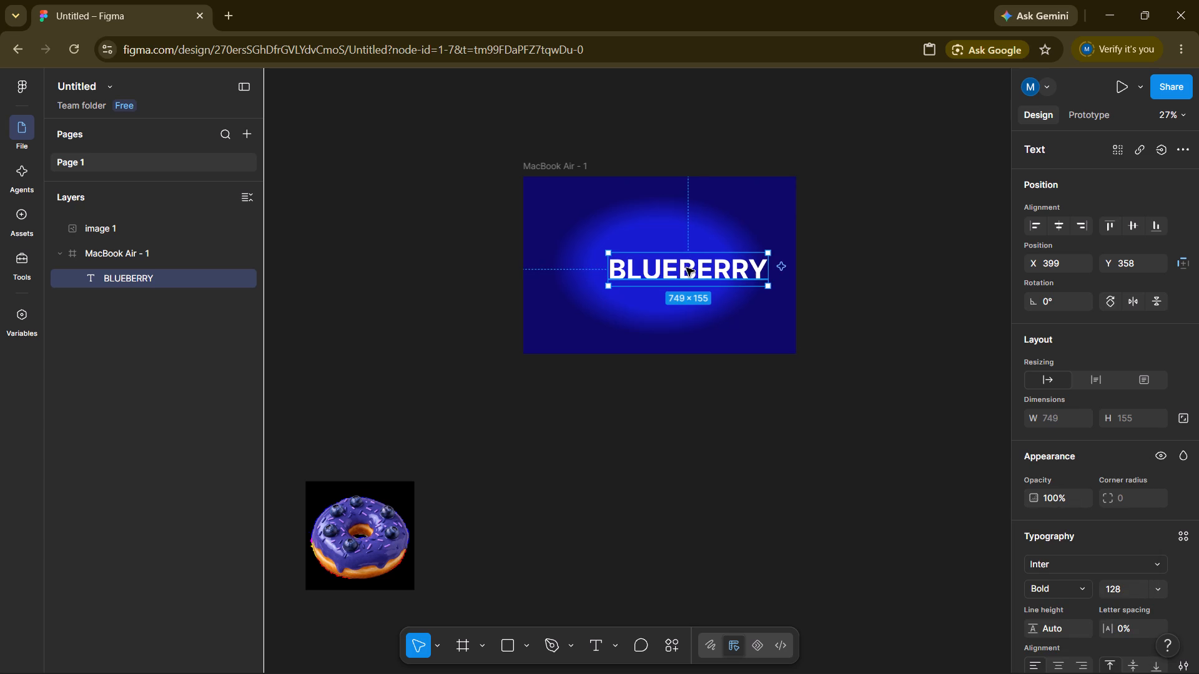
# Centre the BLUEBERRY text within the MacBook Air frame, at about X 265, Y 338.
pyautogui.moveTo(686, 268); pyautogui.dragTo(659, 260)
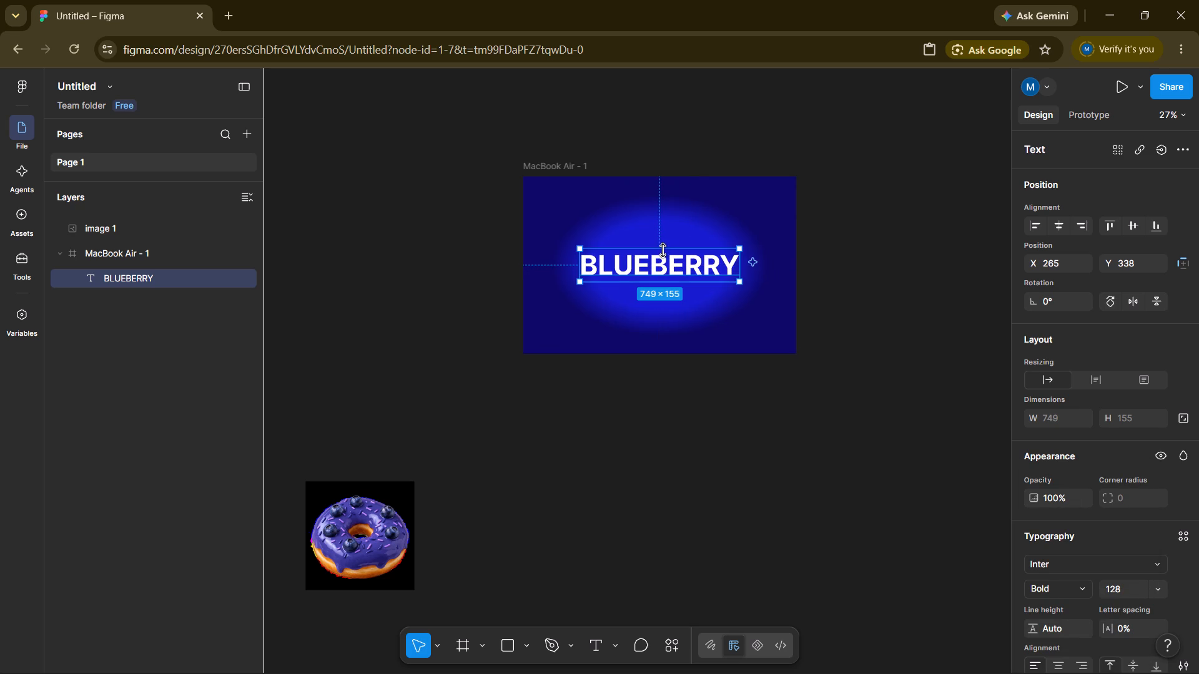
# Enlarge the BLUEBERRY text box upward and to the right, to about 816 × 182.
pyautogui.moveTo(663, 250); pyautogui.dragTo(662, 243)
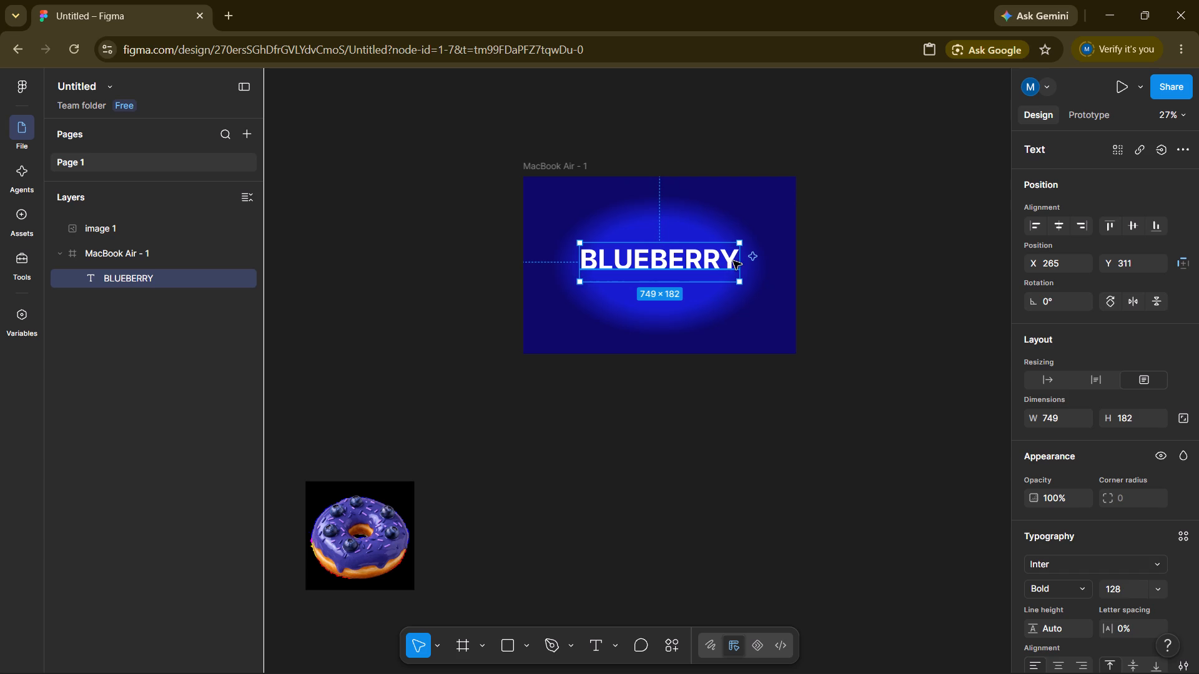
pyautogui.moveTo(735, 258); pyautogui.dragTo(754, 264)
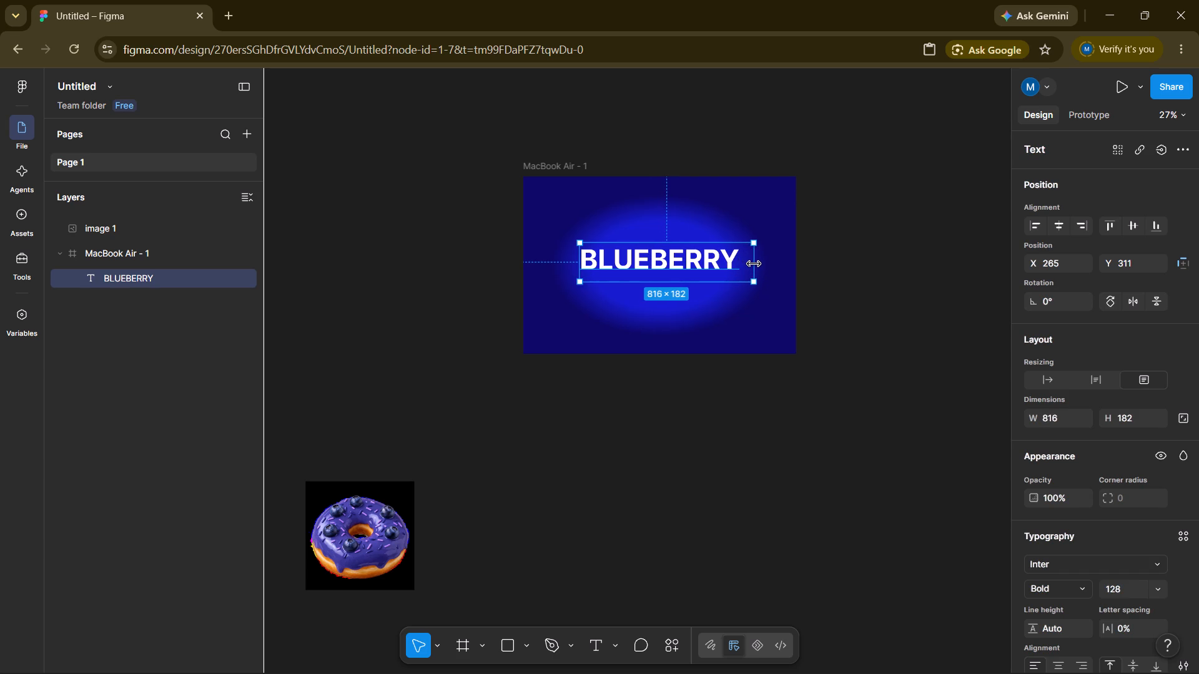
# Widen the BLUEBERRY text box leftward to about 952 × 182.
pyautogui.moveTo(754, 264); pyautogui.dragTo(755, 265)
pyautogui.moveTo(581, 258); pyautogui.dragTo(552, 258)
# Reposition the BLUEBERRY text near the centre of the MacBook Air frame, over the gradient's bright area, and deselect it.
pyautogui.moveTo(631, 258); pyautogui.dragTo(661, 274)
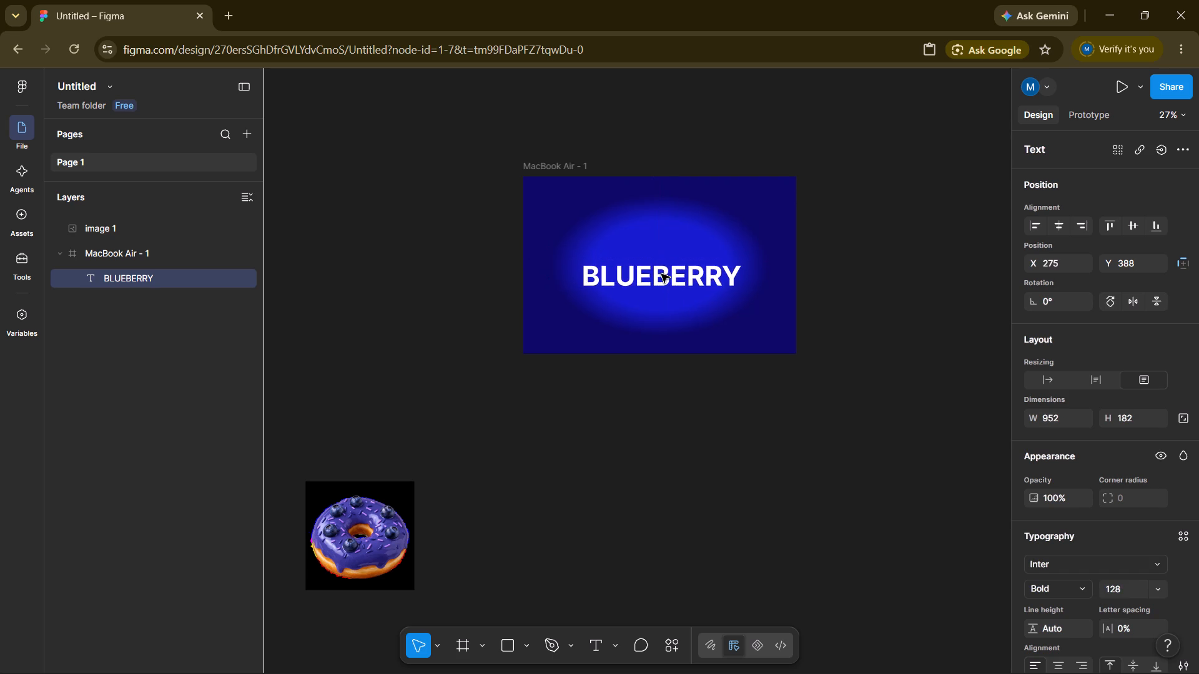
pyautogui.moveTo(661, 274); pyautogui.dragTo(660, 261)
pyautogui.click(660, 261)
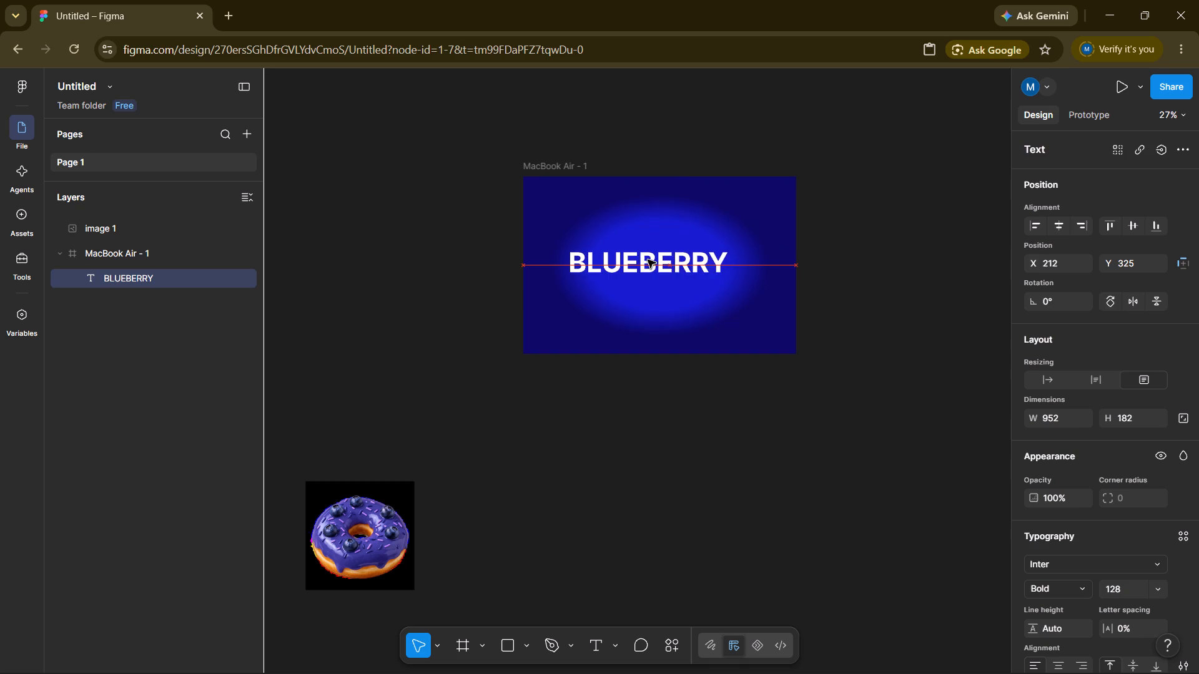
pyautogui.click(660, 424)
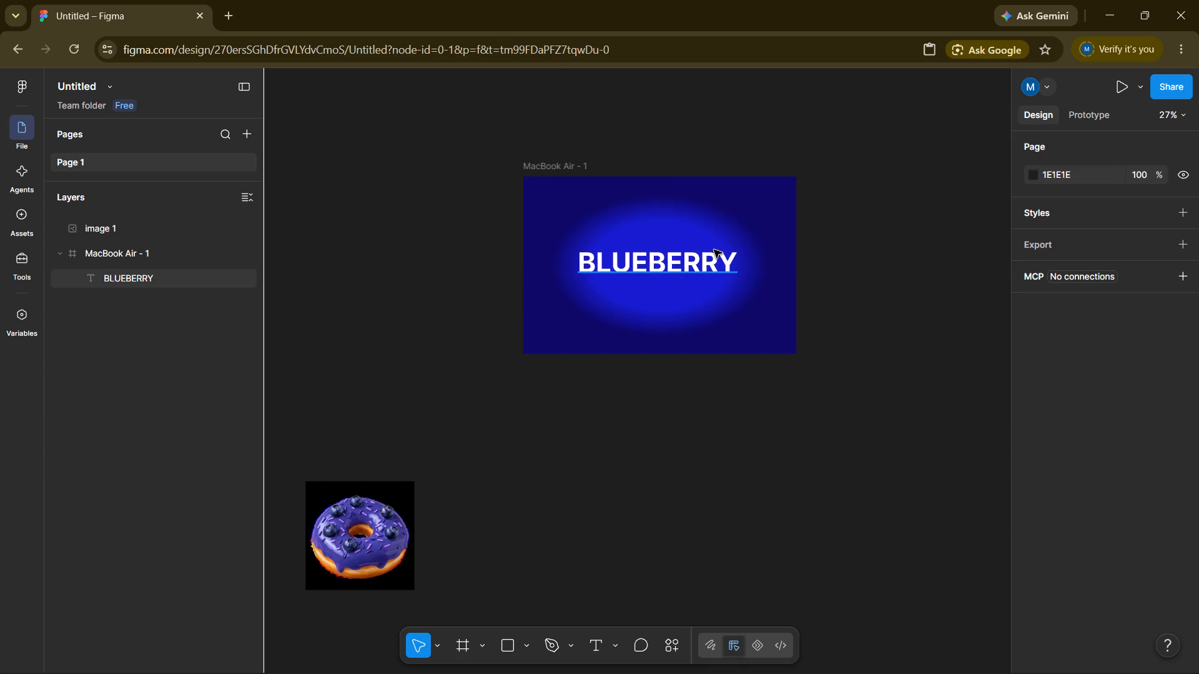
# Move the blueberry donut image on the empty canvas below and left of the MacBook Air frame, to about X -721, Y 1281.
pyautogui.scroll(-1, 684, 220)
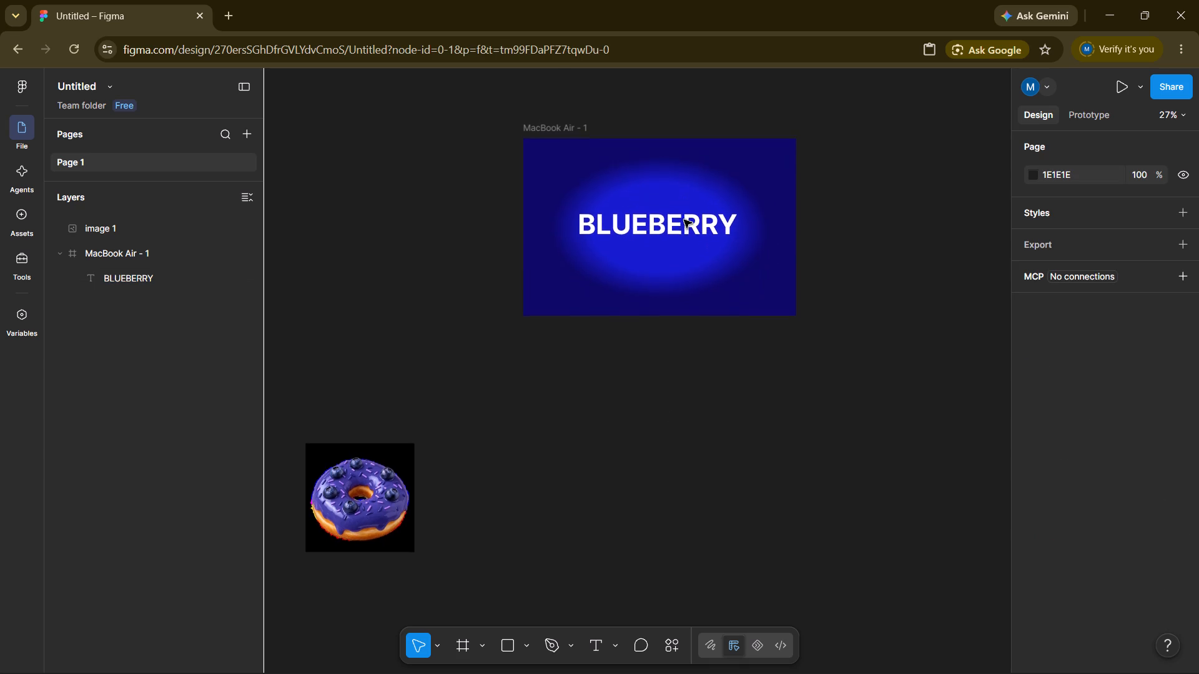
pyautogui.scroll(-2, 684, 220)
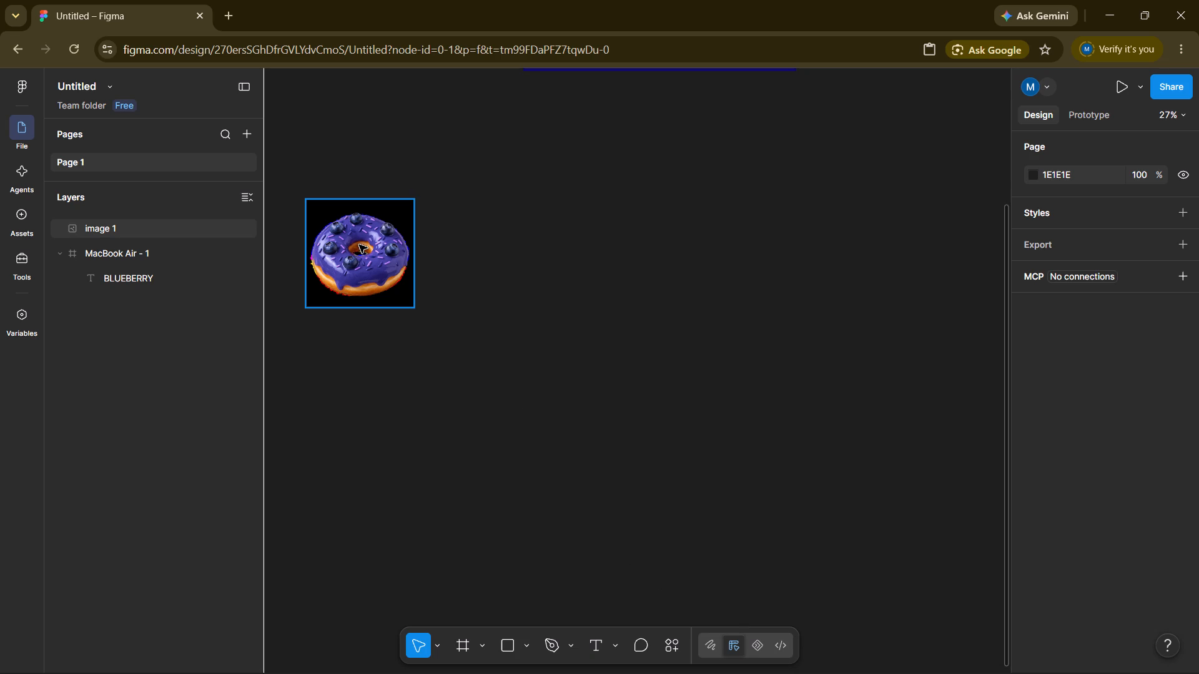
pyautogui.moveTo(358, 245); pyautogui.dragTo(369, 245)
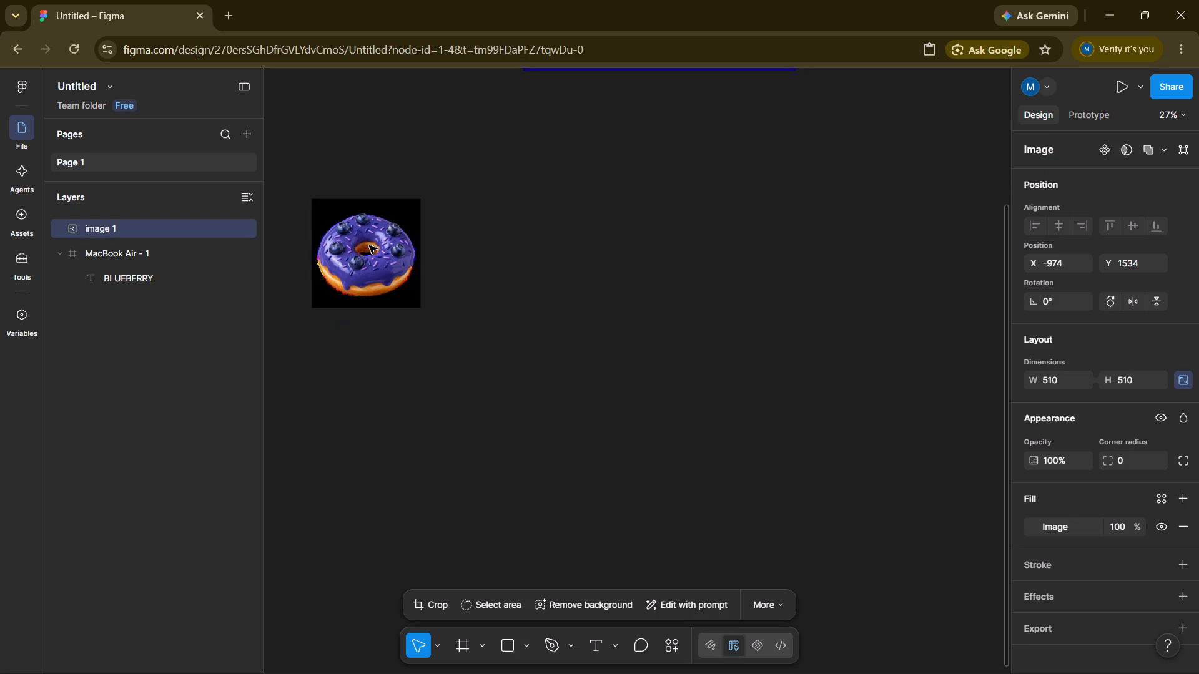
pyautogui.moveTo(369, 245); pyautogui.dragTo(506, 160)
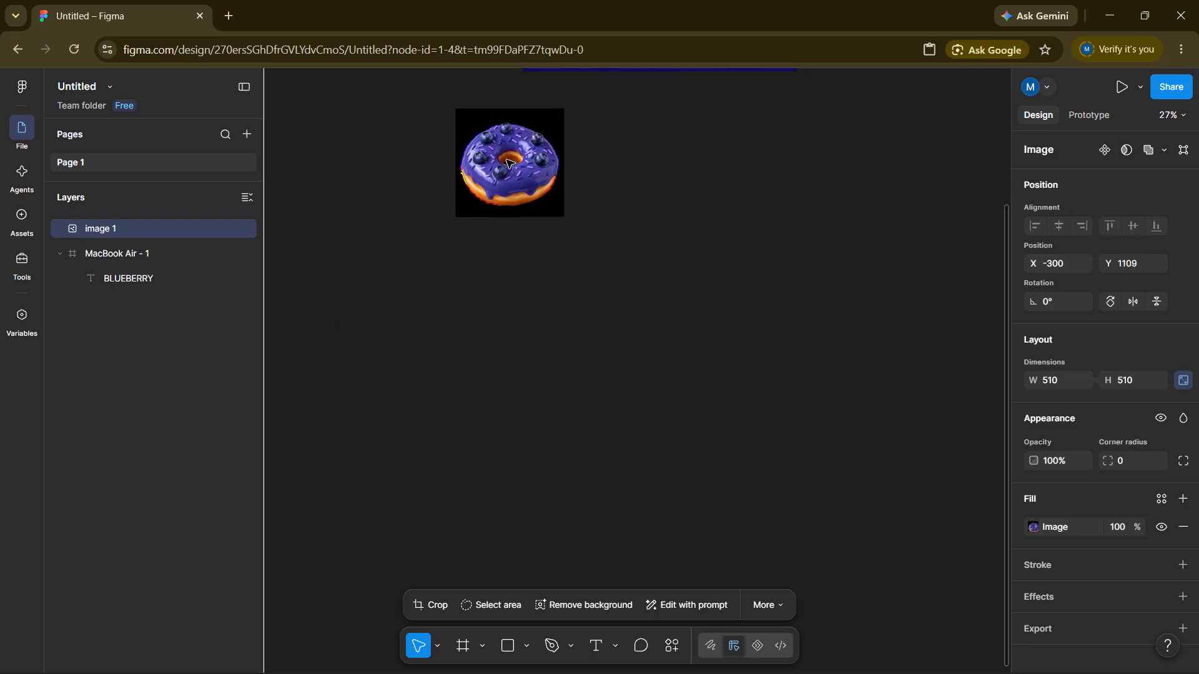
pyautogui.moveTo(506, 160); pyautogui.dragTo(416, 190)
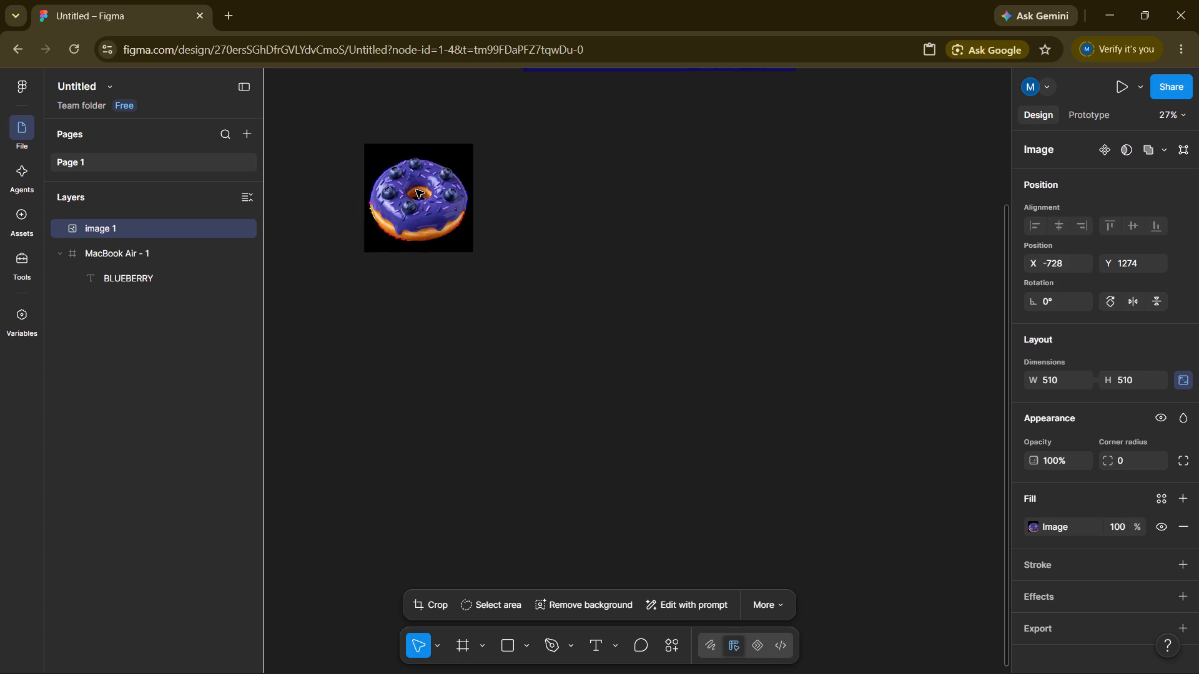
pyautogui.moveTo(416, 190); pyautogui.dragTo(417, 189)
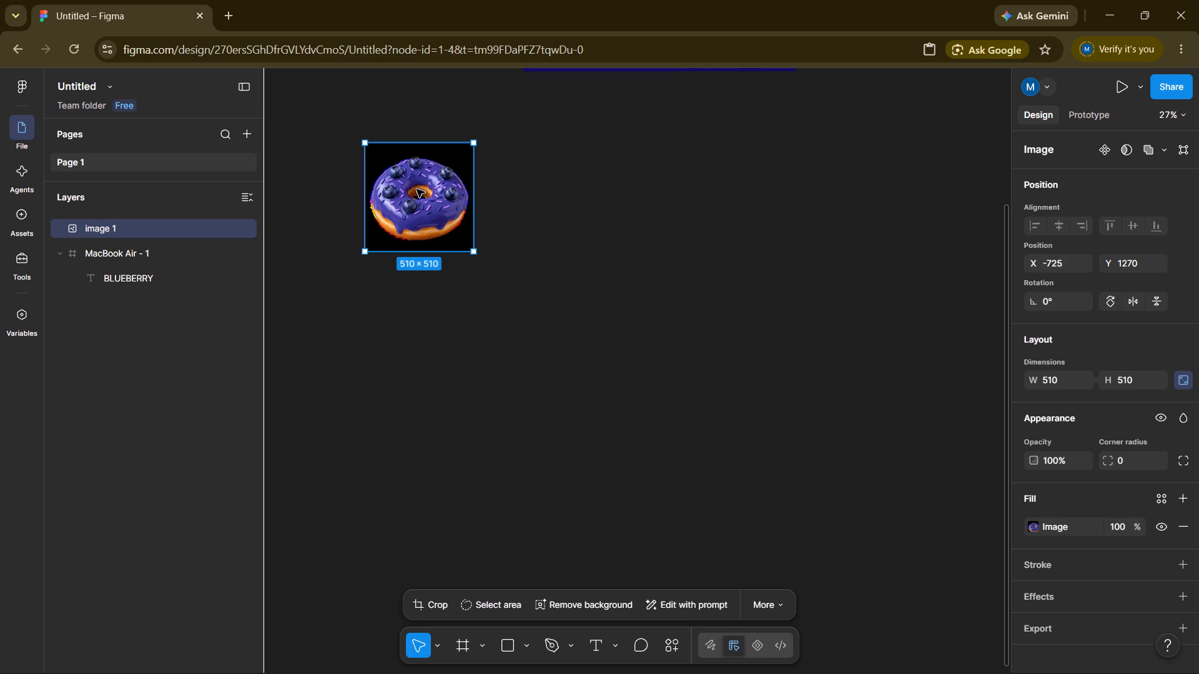
pyautogui.moveTo(417, 189); pyautogui.dragTo(418, 190)
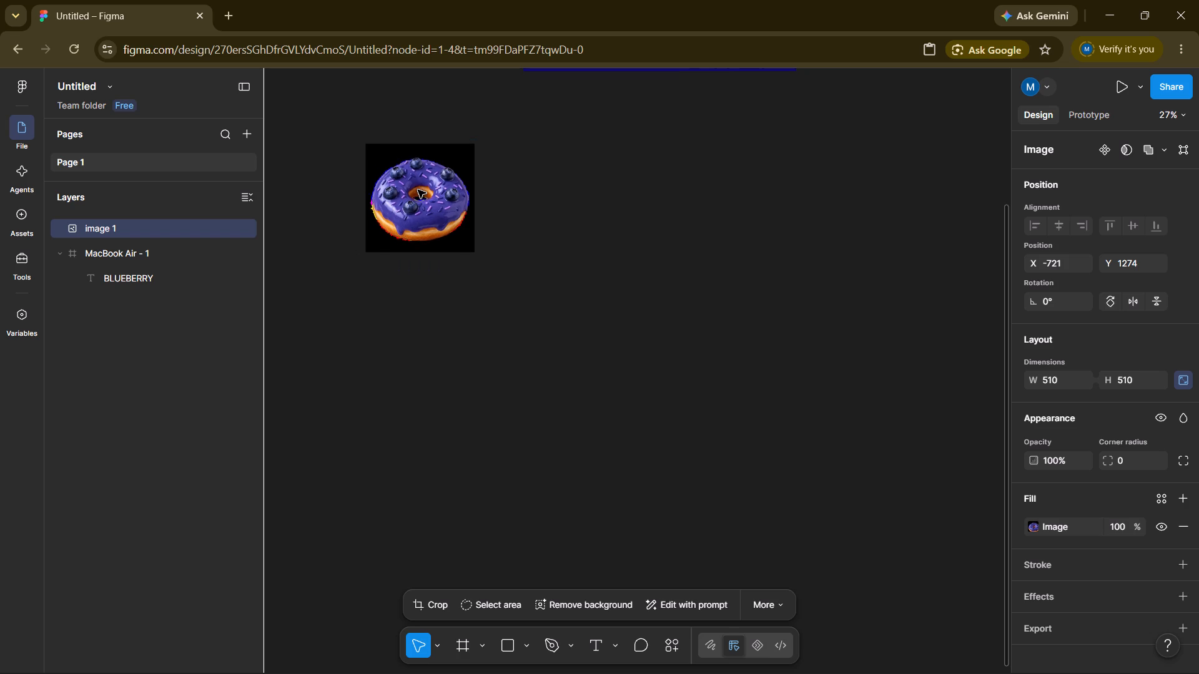
pyautogui.moveTo(418, 190); pyautogui.dragTo(418, 191)
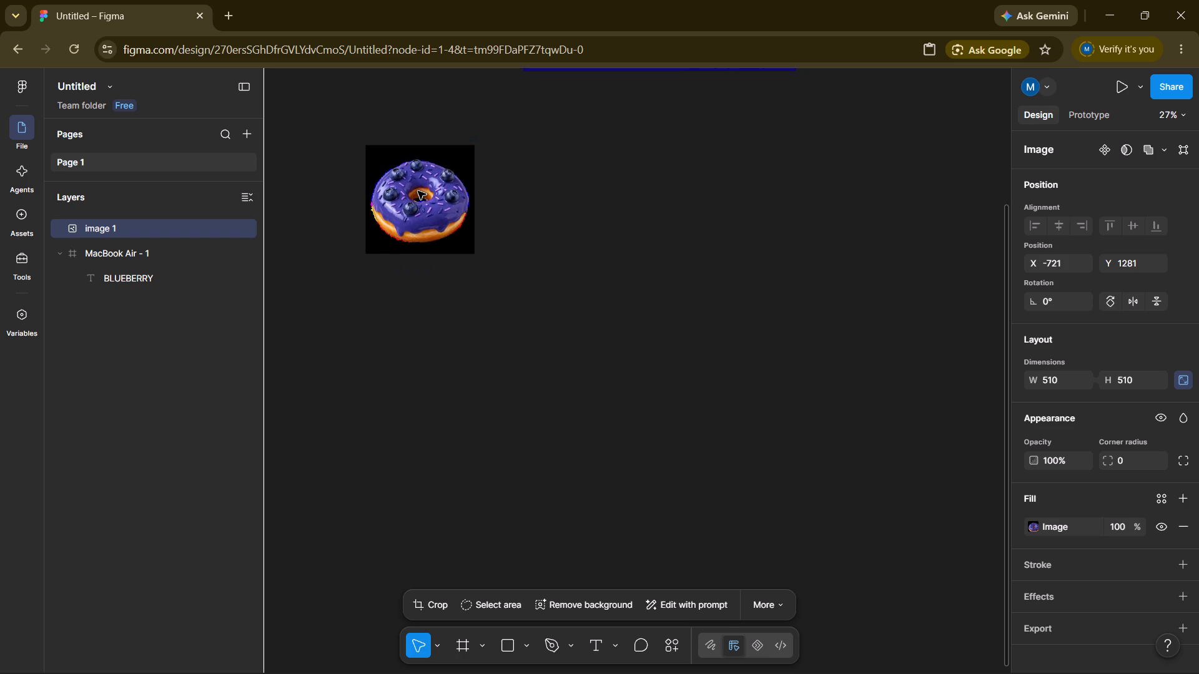
pyautogui.moveTo(418, 191); pyautogui.dragTo(418, 190)
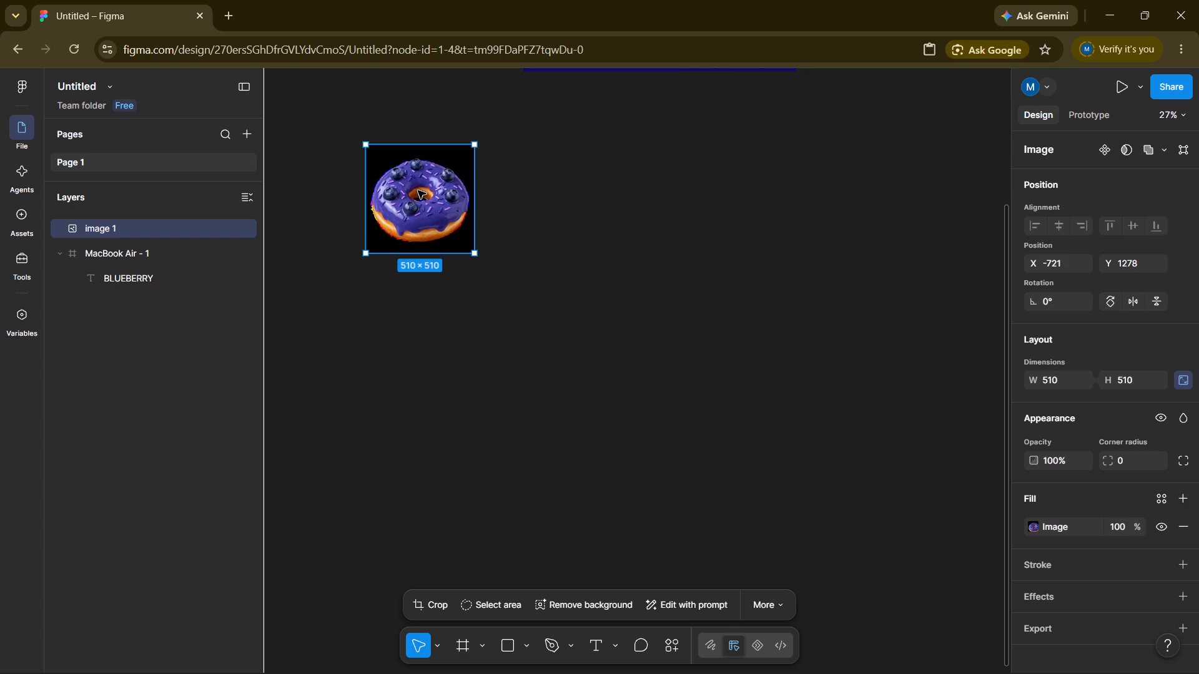
pyautogui.moveTo(418, 190); pyautogui.dragTo(418, 191)
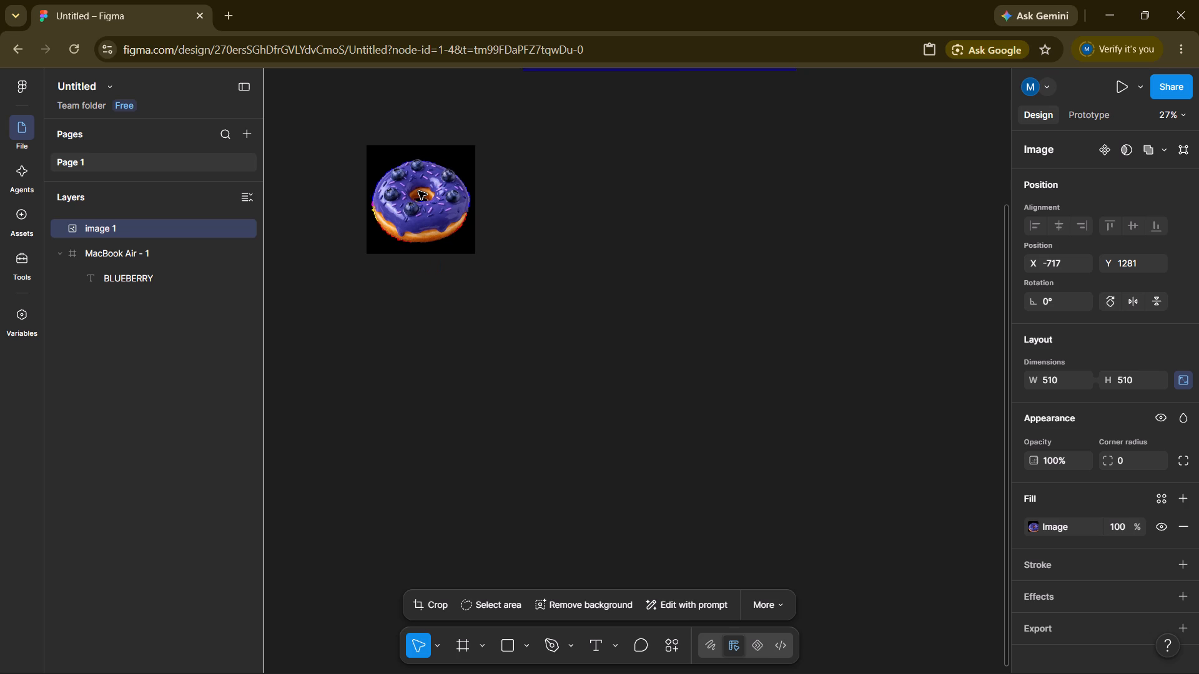
pyautogui.moveTo(418, 191); pyautogui.dragTo(419, 191)
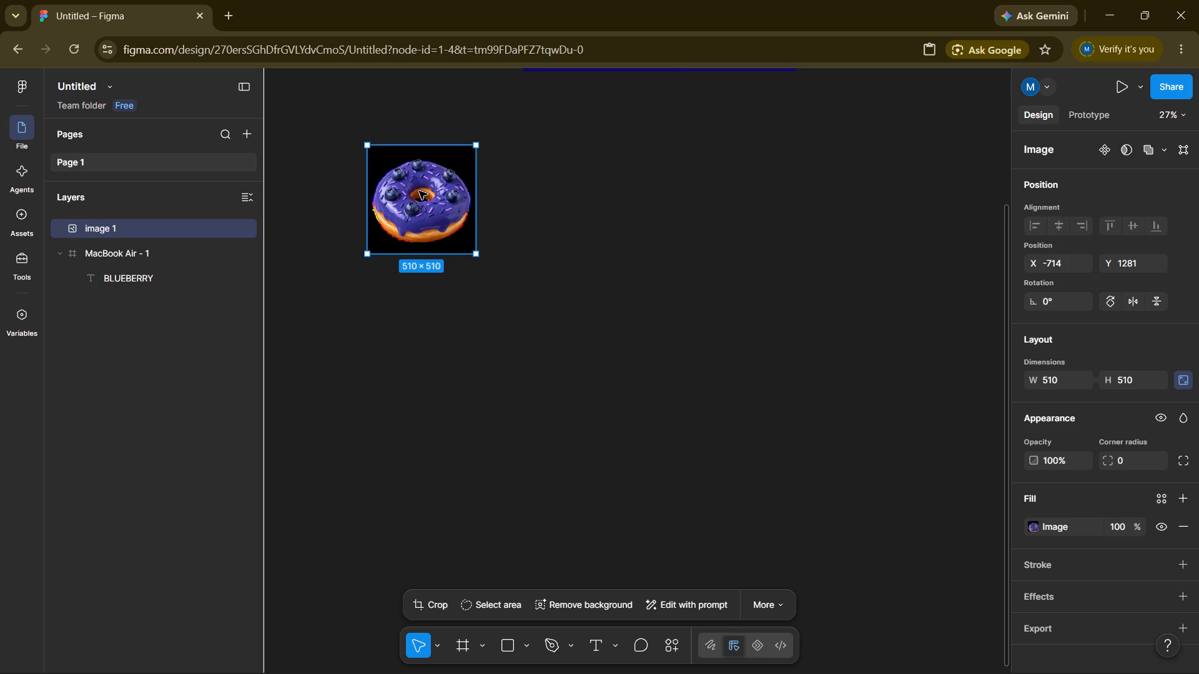
pyautogui.moveTo(419, 191); pyautogui.dragTo(418, 191)
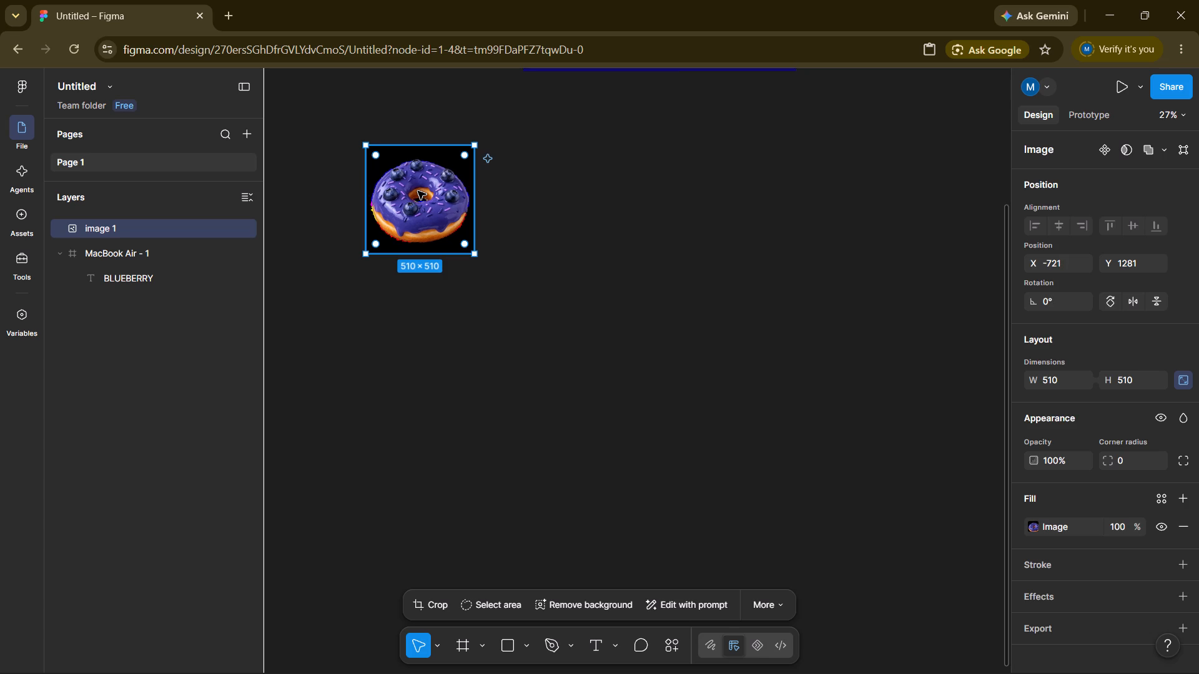
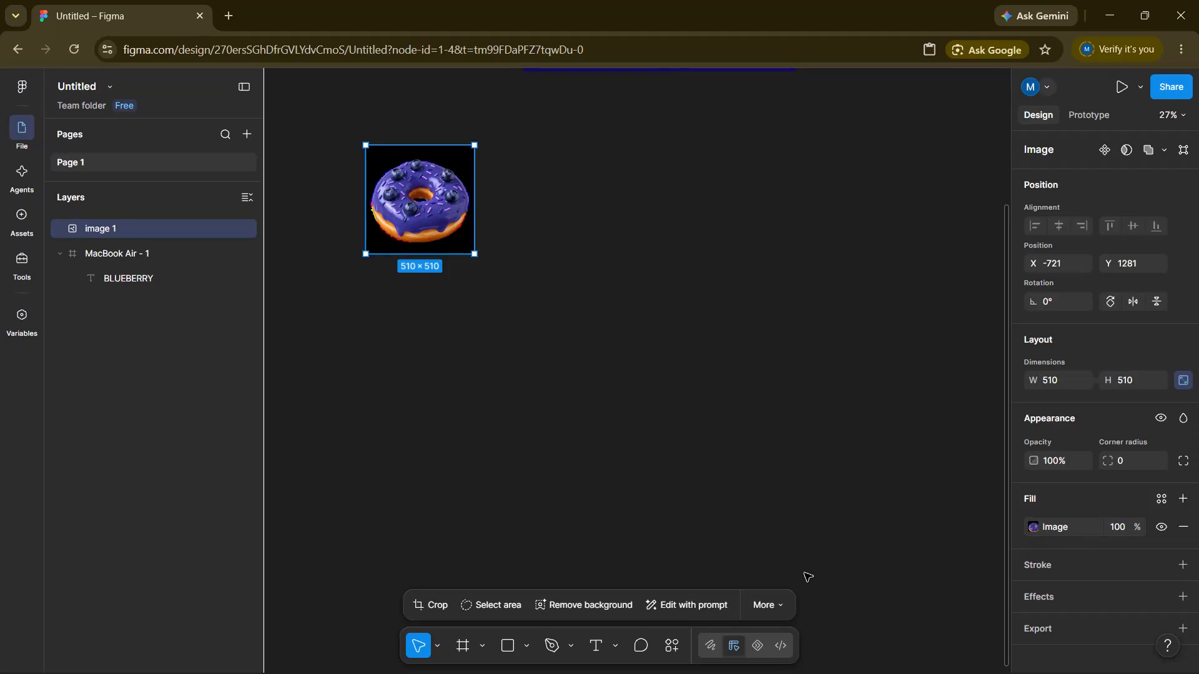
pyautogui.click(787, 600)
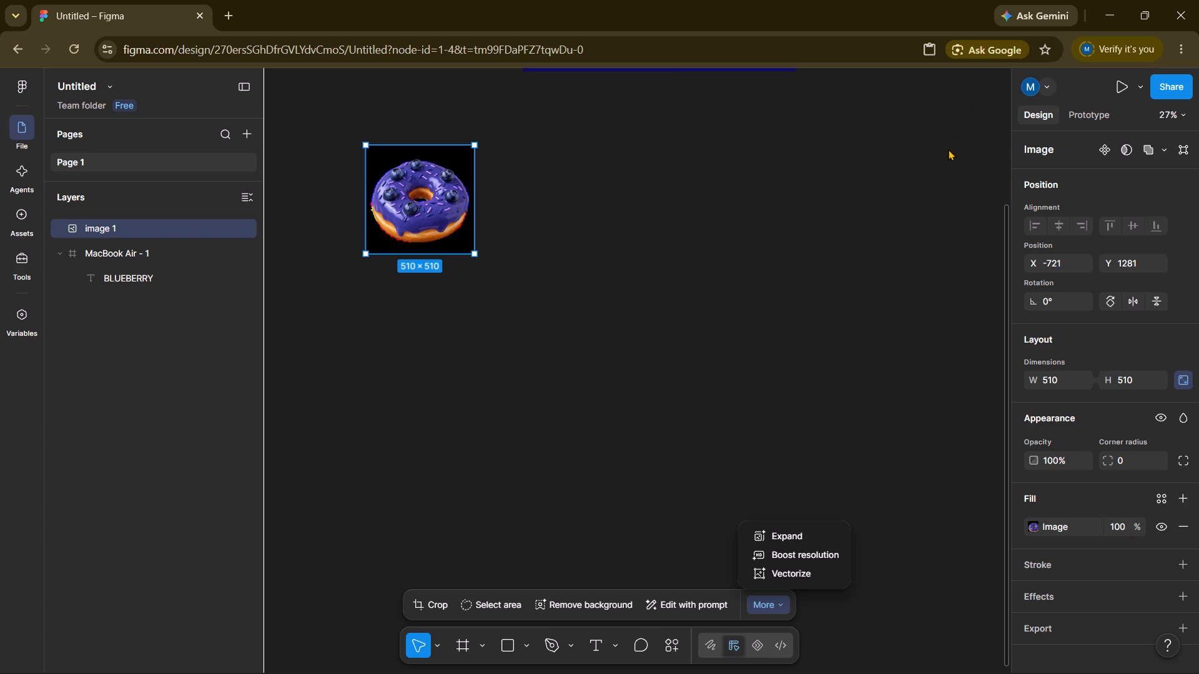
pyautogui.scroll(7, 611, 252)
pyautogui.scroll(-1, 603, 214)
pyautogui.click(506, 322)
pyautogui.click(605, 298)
# Add a second MacBook Air frame, 1280 × 832, on the empty canvas below the donut image.
pyautogui.scroll(3, 605, 298)
pyautogui.scroll(-1, 605, 298)
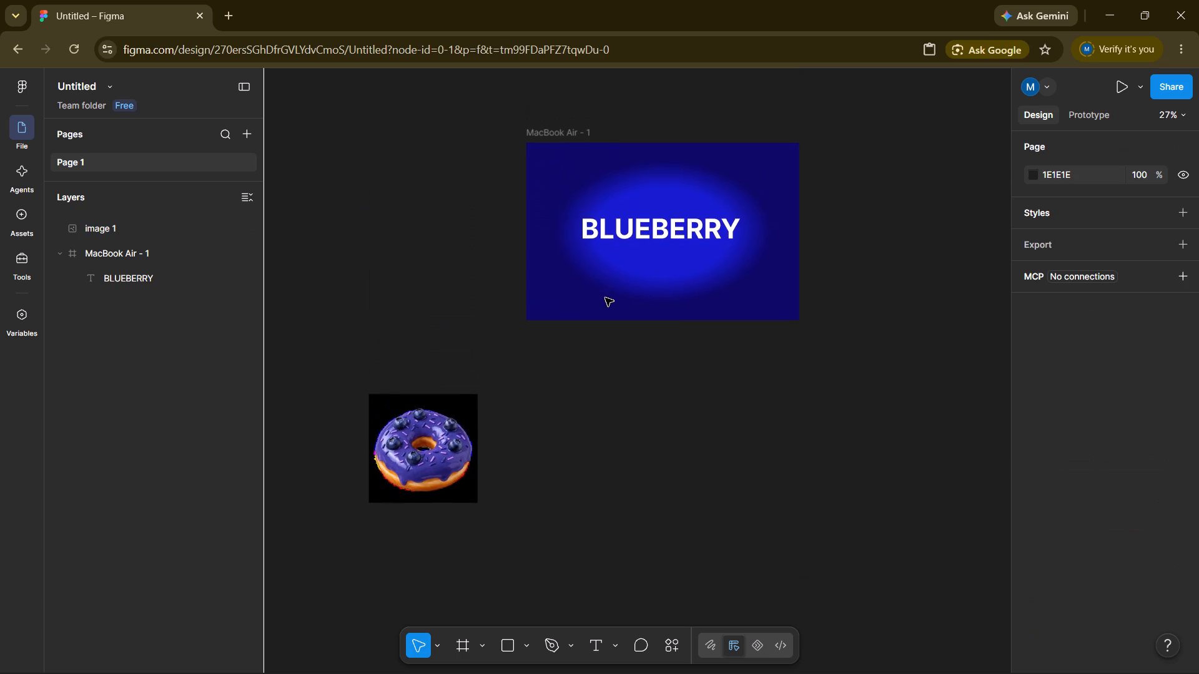
pyautogui.scroll(-1, 605, 298)
pyautogui.scroll(-3, 661, 237)
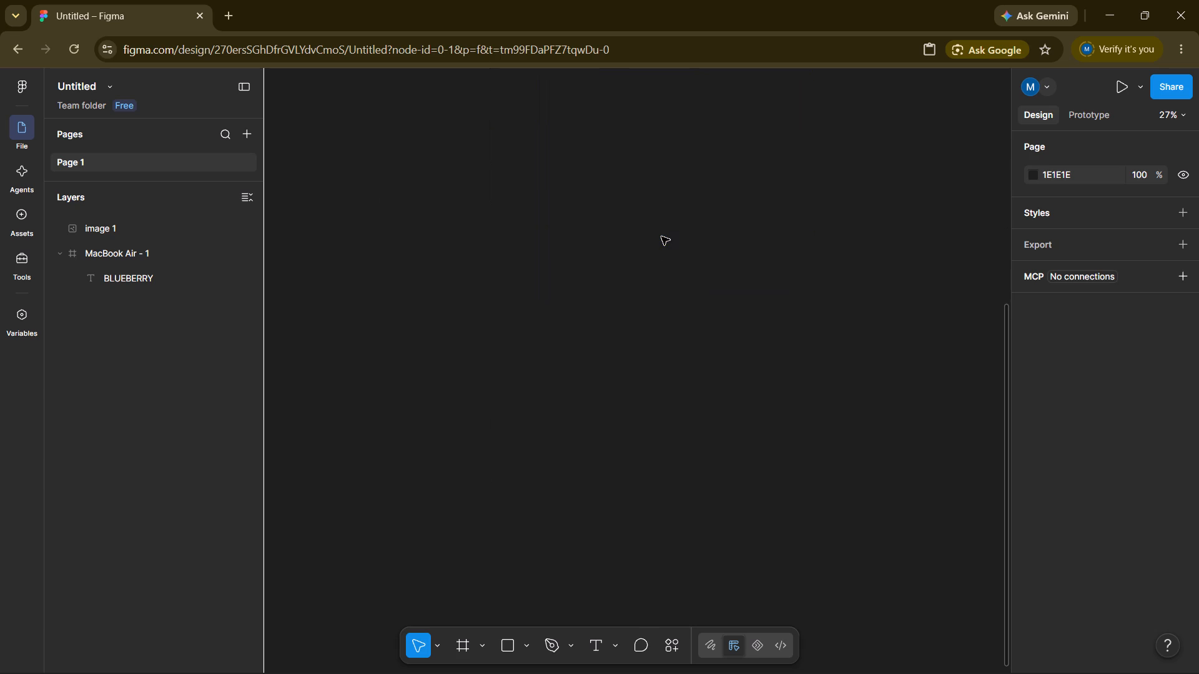
pyautogui.click(526, 645)
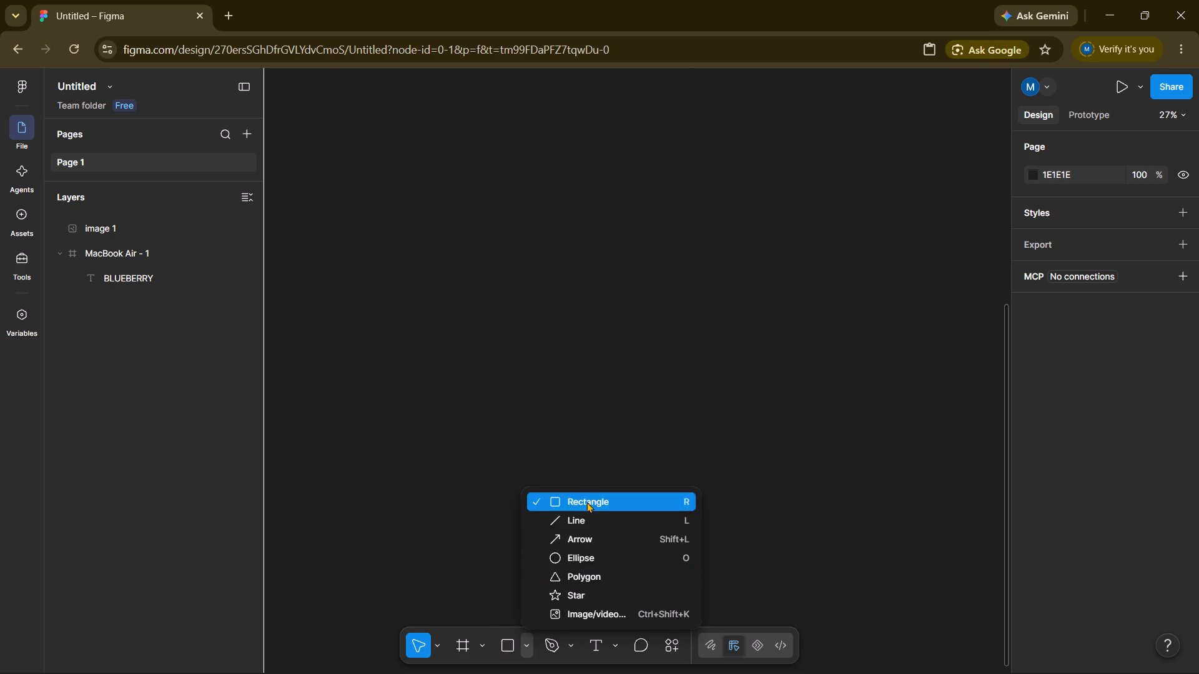
pyautogui.click(468, 638)
pyautogui.click(474, 640)
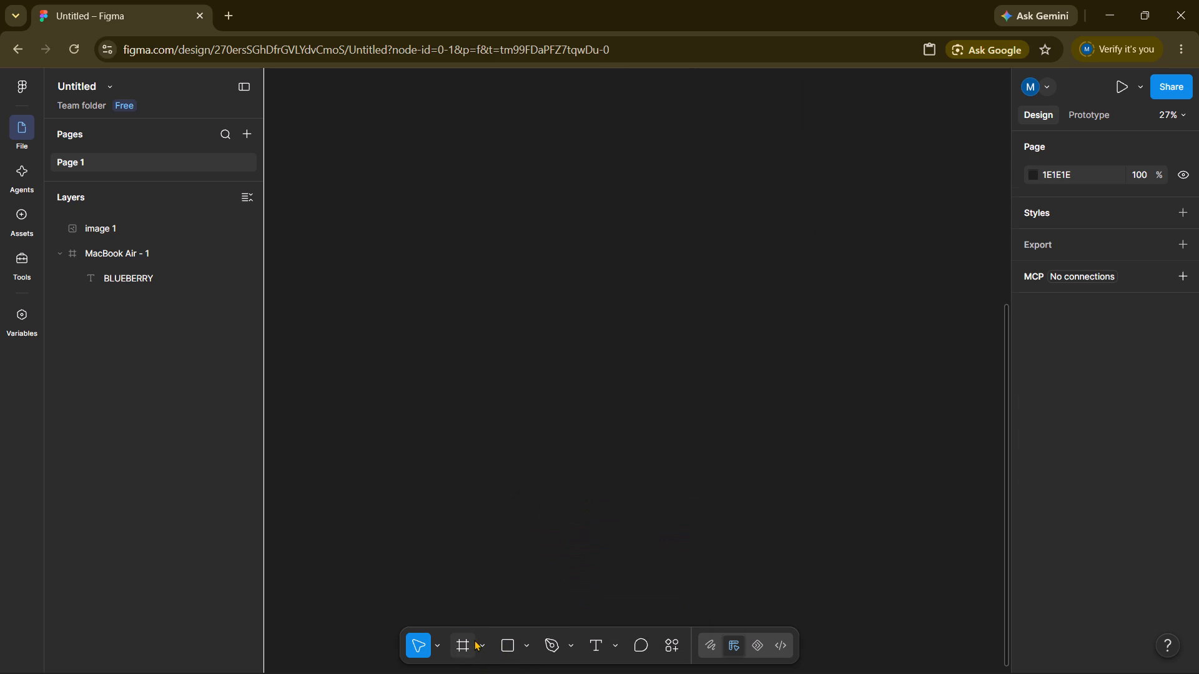
pyautogui.click(485, 645)
pyautogui.click(516, 580)
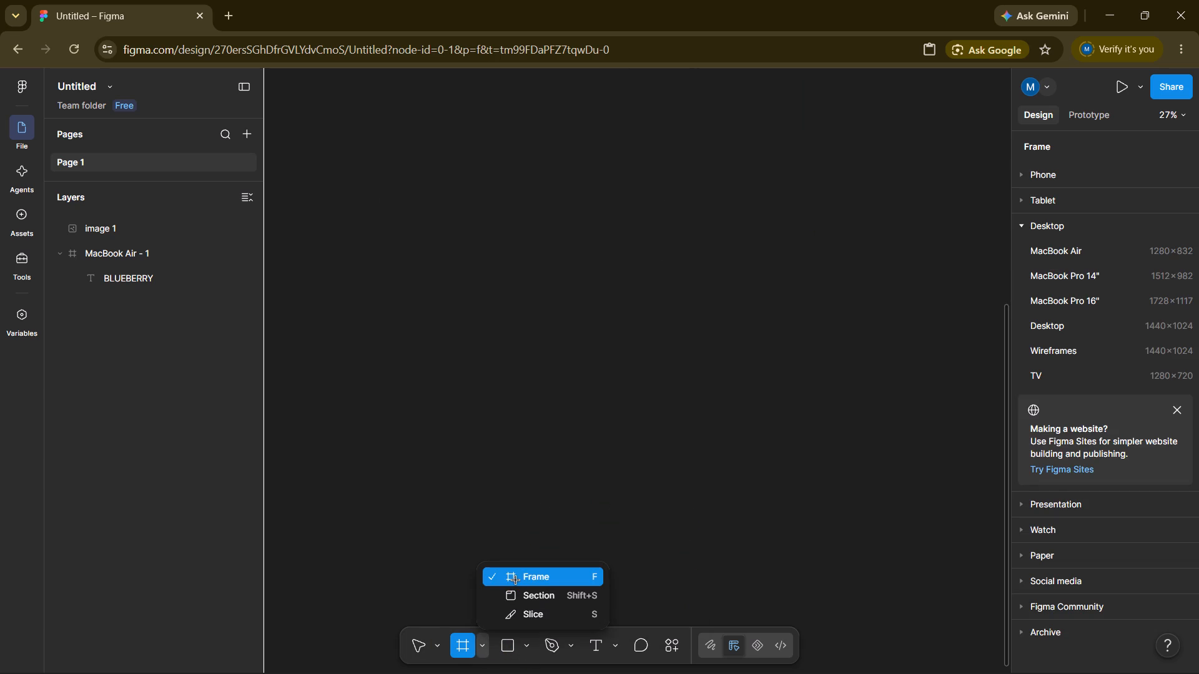
pyautogui.click(1060, 255)
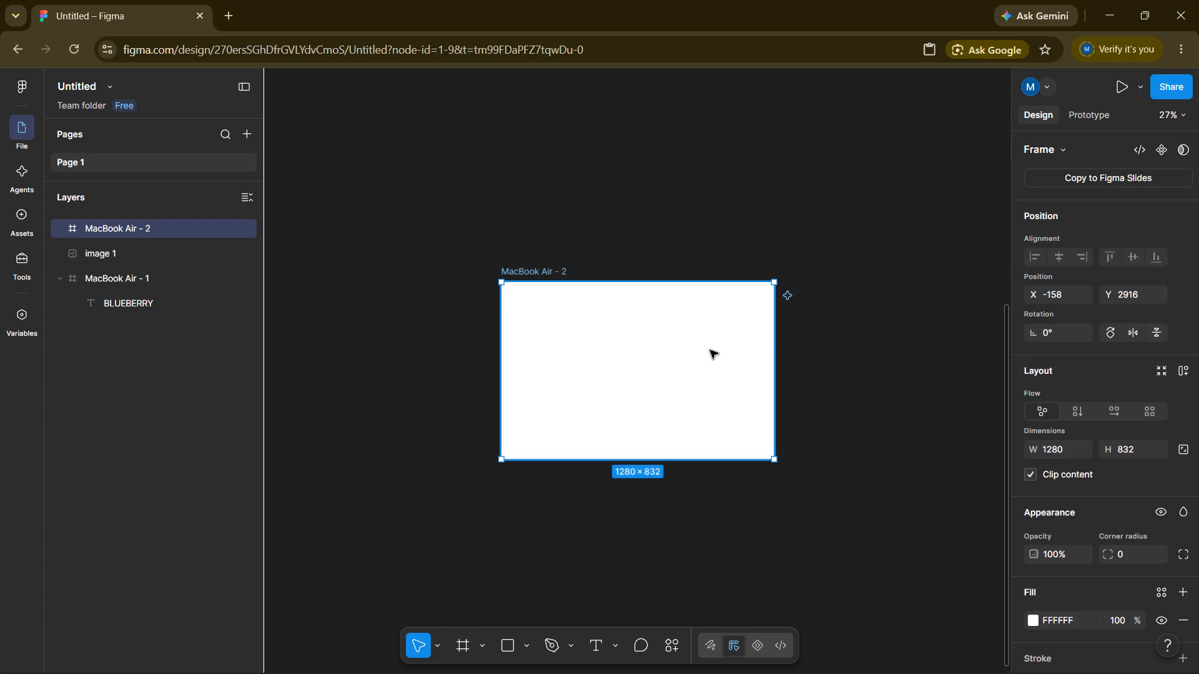
# Fill the new MacBook Air - 2 frame with solid bright cyan 47E4E7 and deselect it.
pyautogui.click(710, 350)
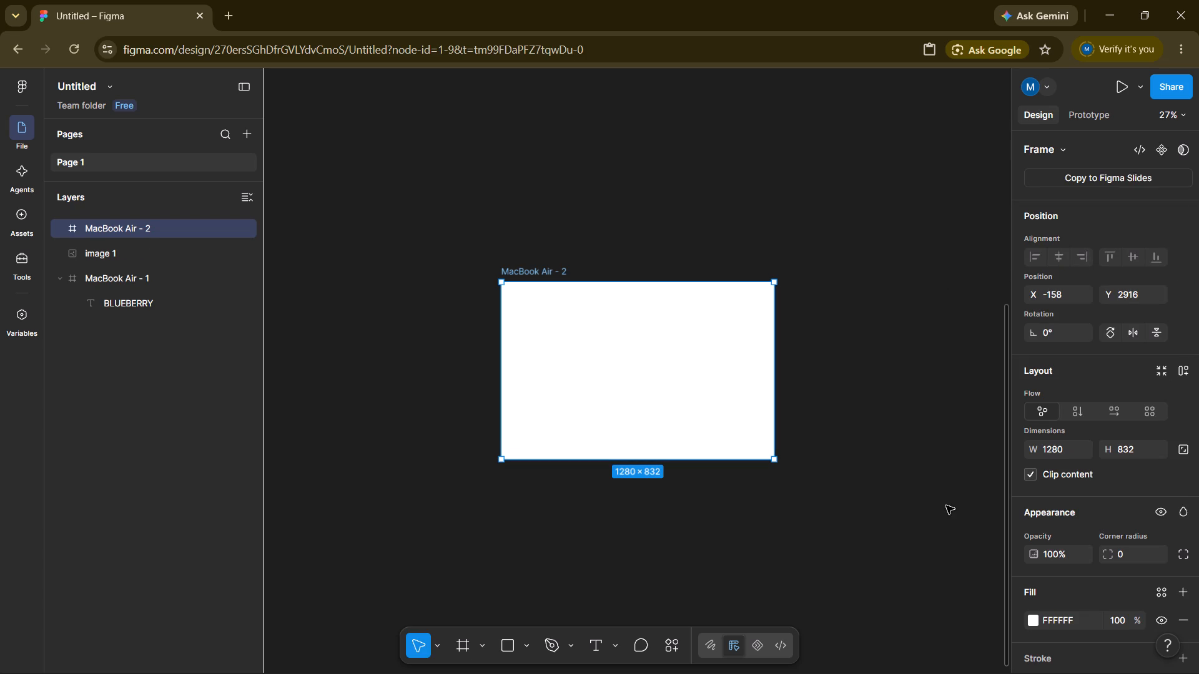
pyautogui.click(1036, 621)
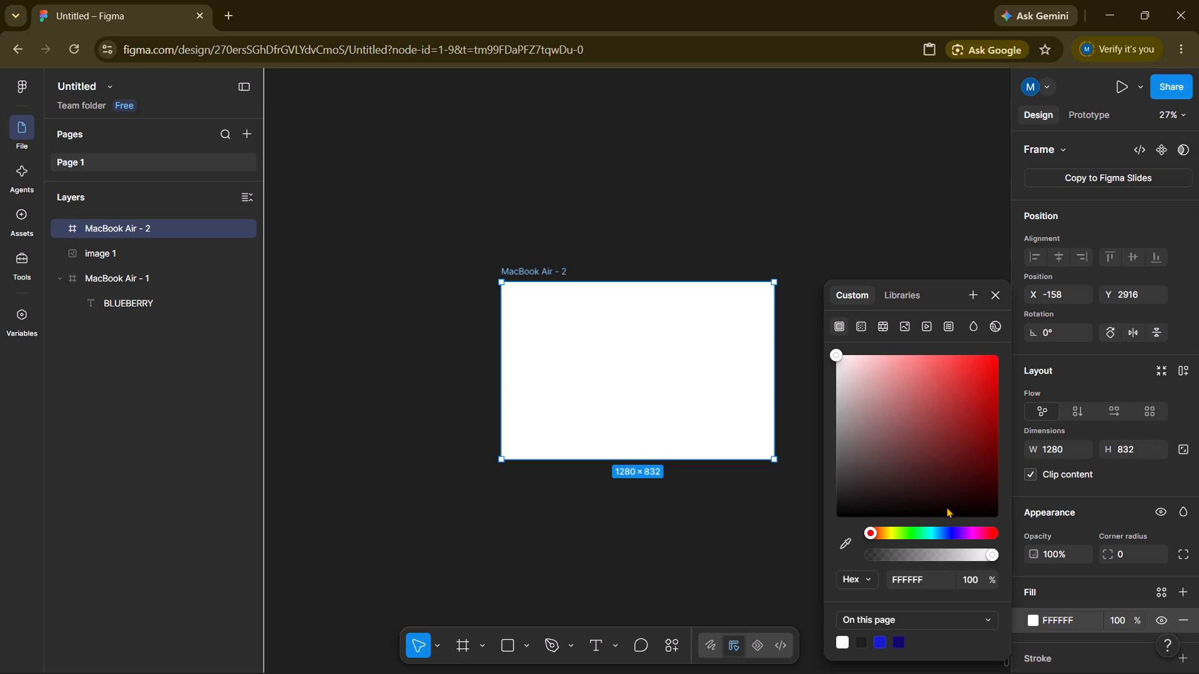
pyautogui.click(932, 530)
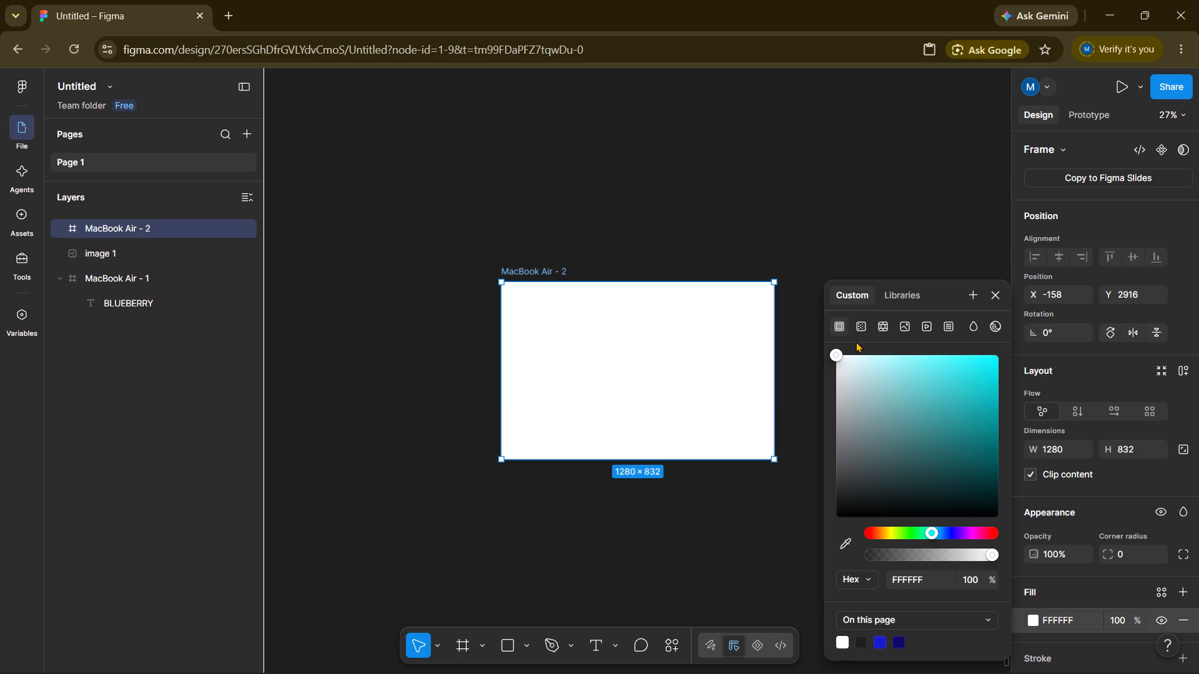
pyautogui.moveTo(837, 350); pyautogui.dragTo(964, 414)
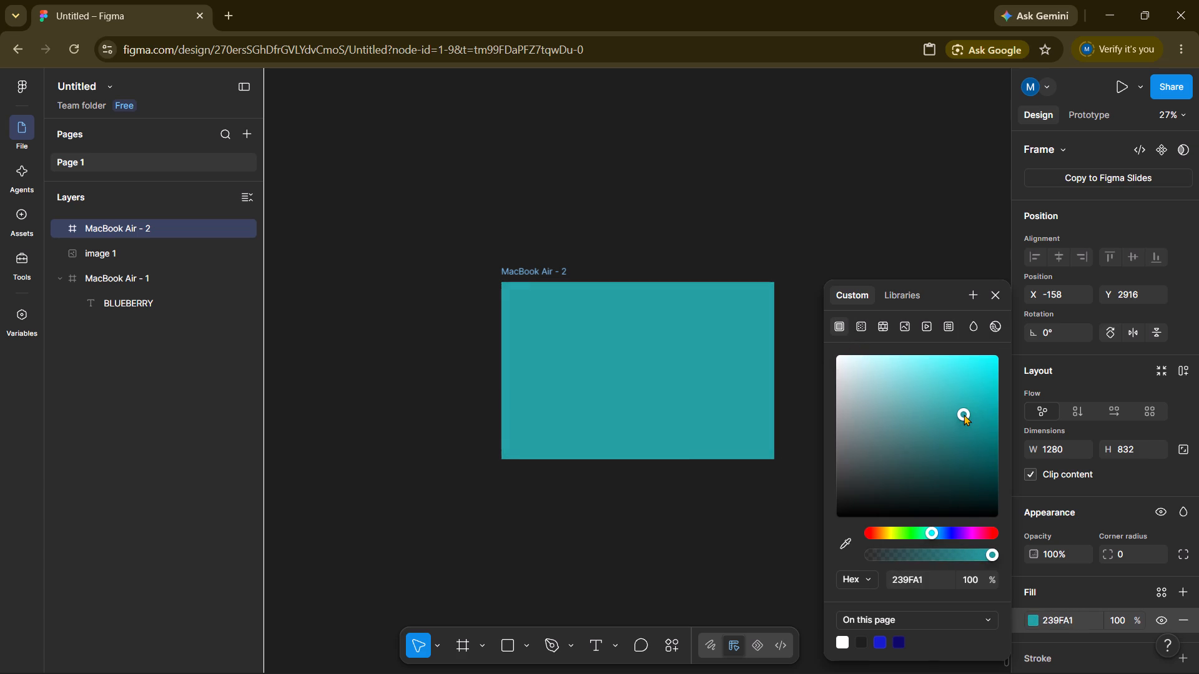
pyautogui.moveTo(964, 414); pyautogui.dragTo(949, 370)
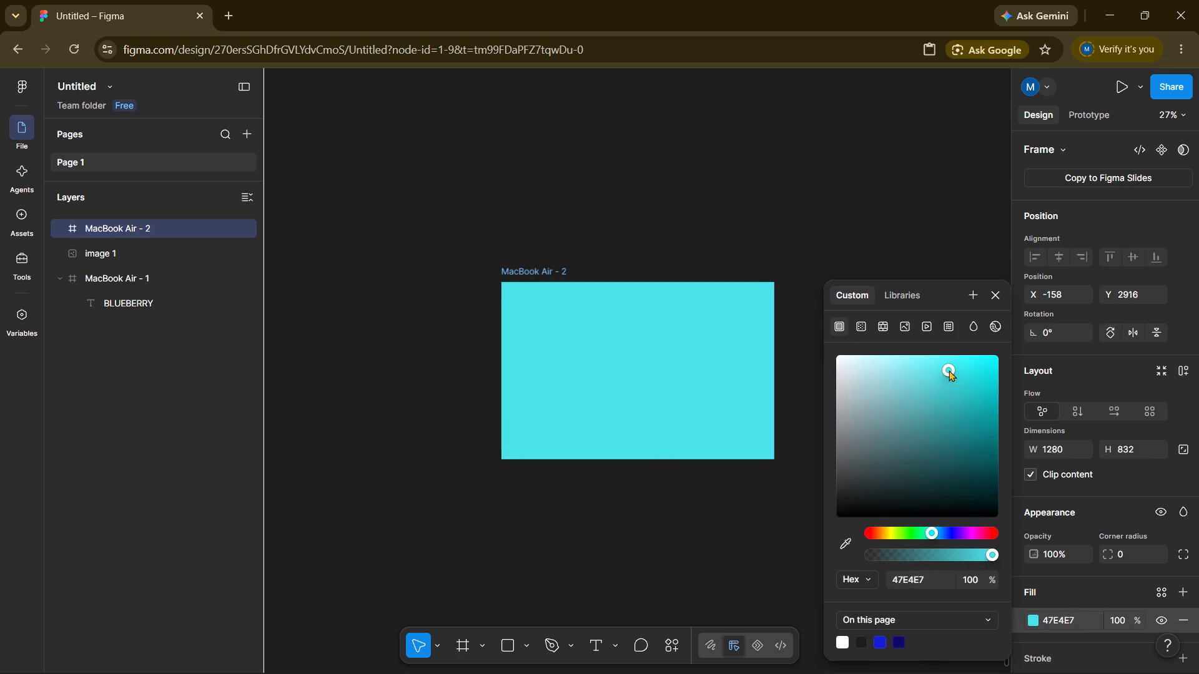
pyautogui.click(881, 255)
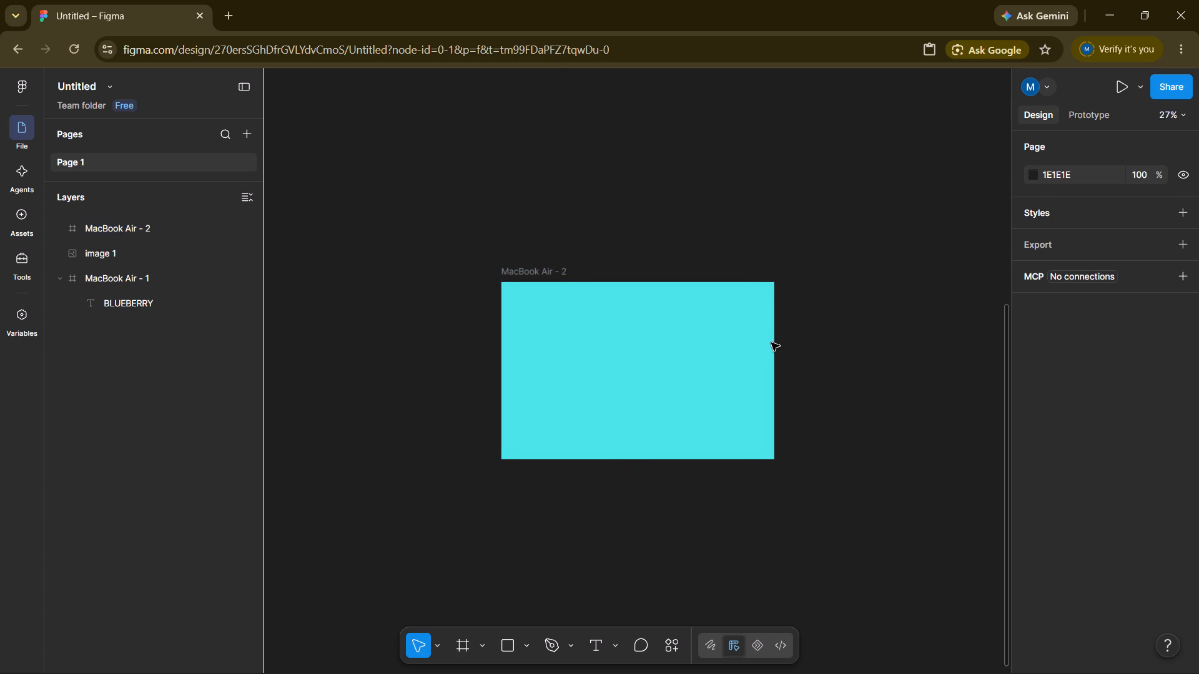
# Change the MacBook Air - 2 frame's fill to a radial gradient from 47E4E7 to dark teal 287F81.
pyautogui.click(682, 366)
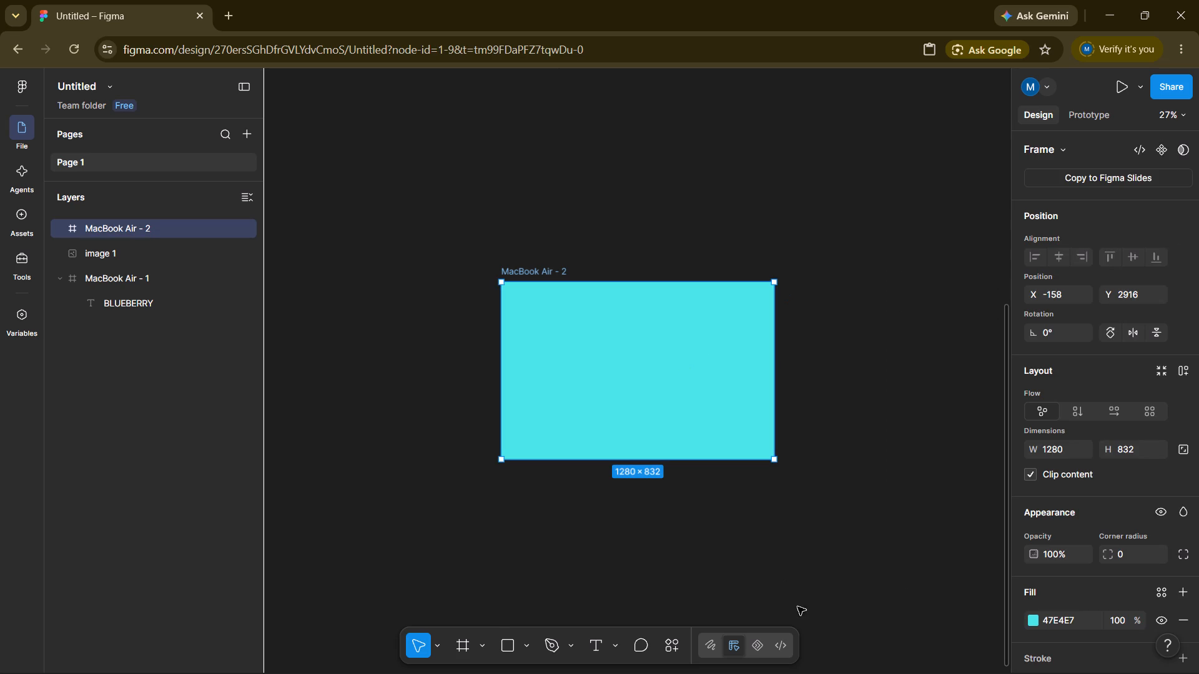
pyautogui.click(1033, 620)
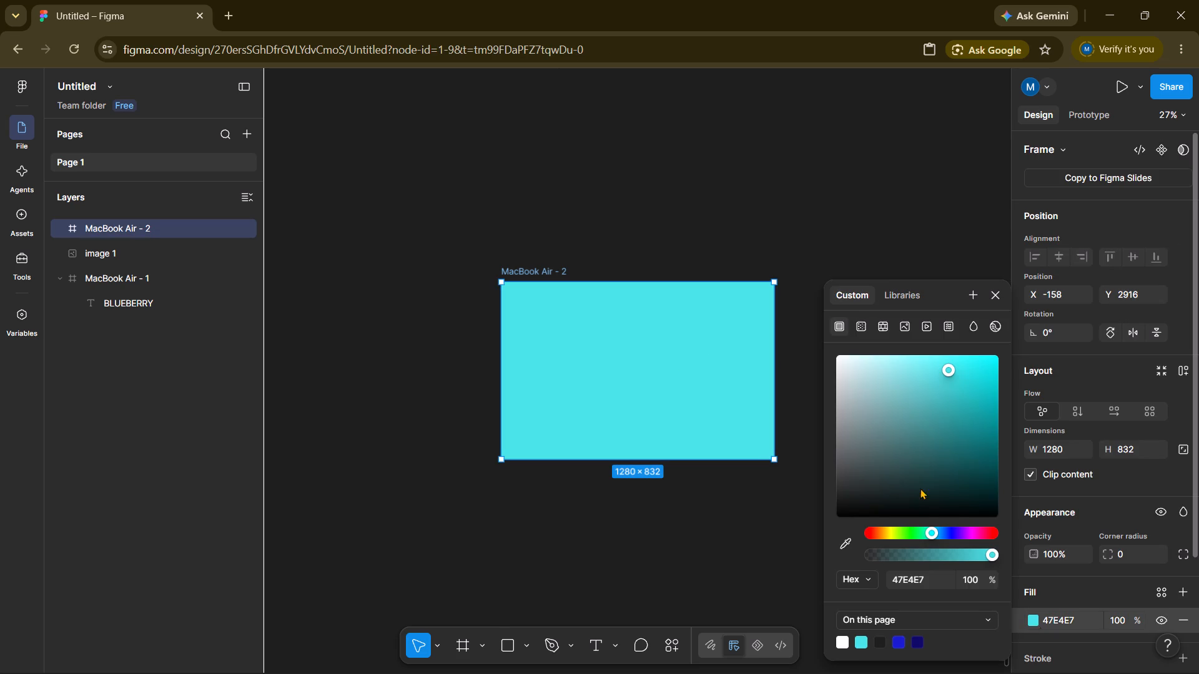
pyautogui.click(861, 324)
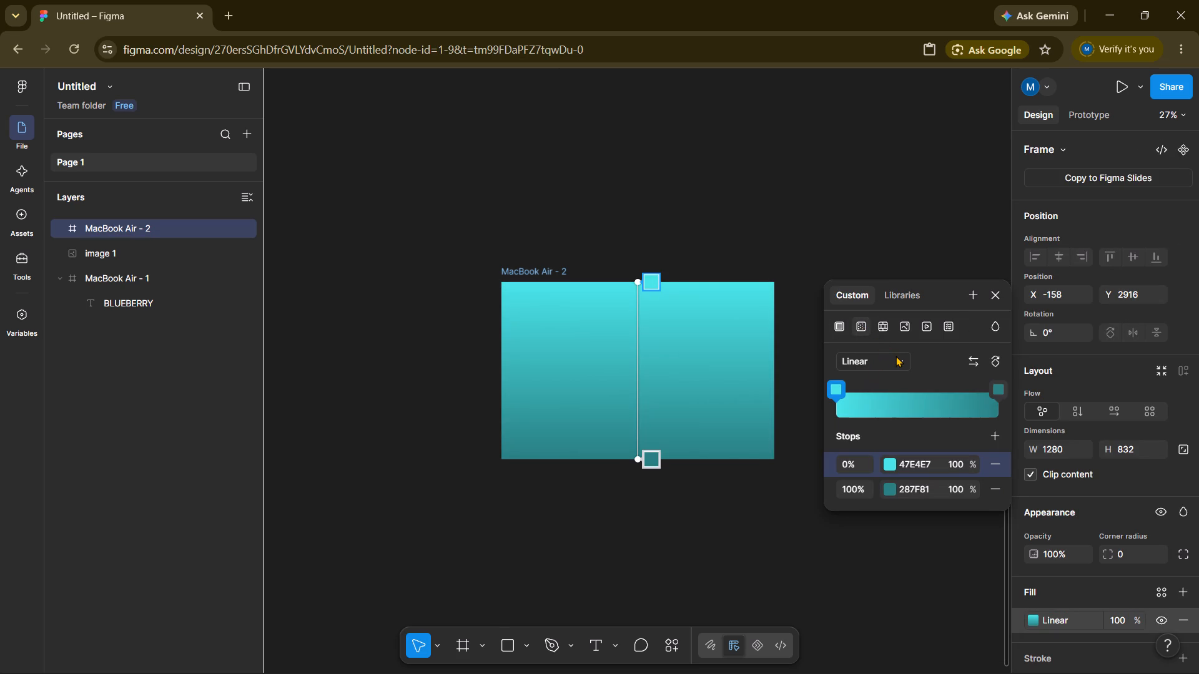
pyautogui.click(861, 328)
pyautogui.click(899, 359)
pyautogui.click(887, 379)
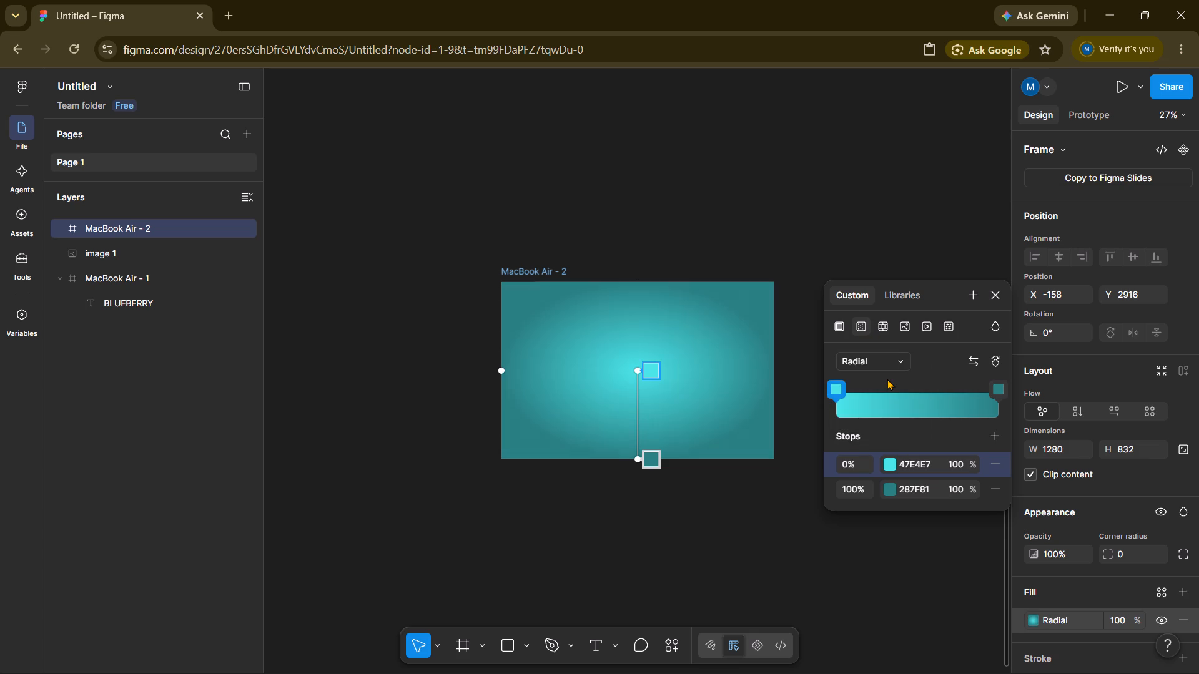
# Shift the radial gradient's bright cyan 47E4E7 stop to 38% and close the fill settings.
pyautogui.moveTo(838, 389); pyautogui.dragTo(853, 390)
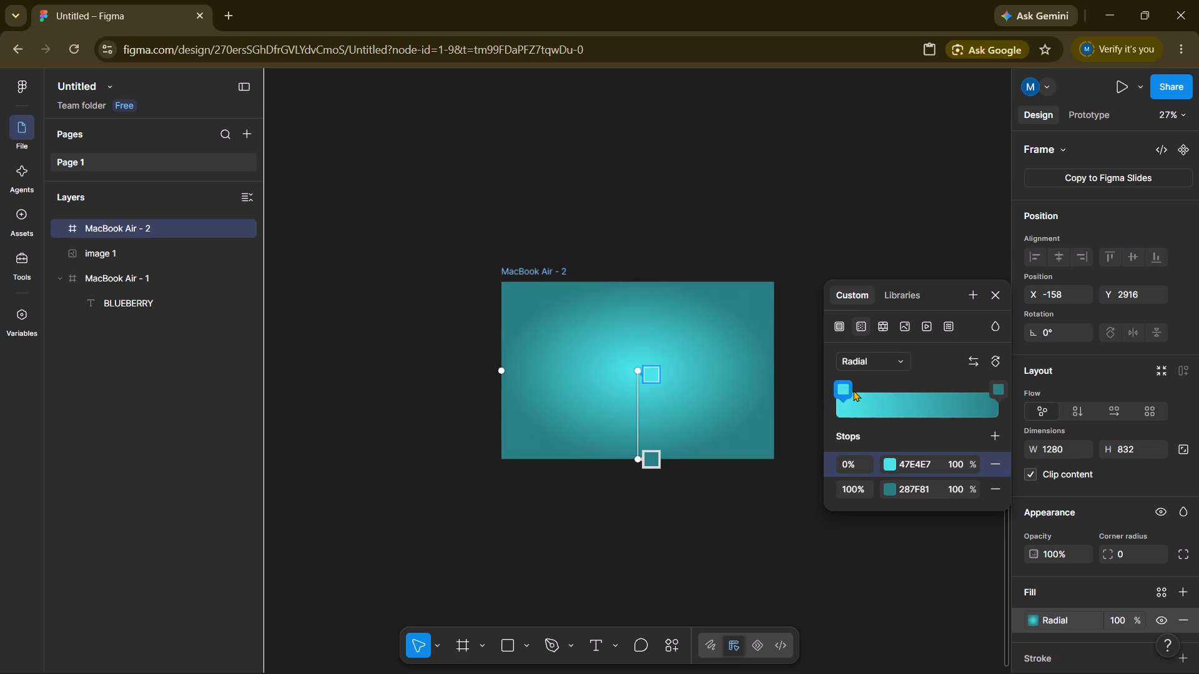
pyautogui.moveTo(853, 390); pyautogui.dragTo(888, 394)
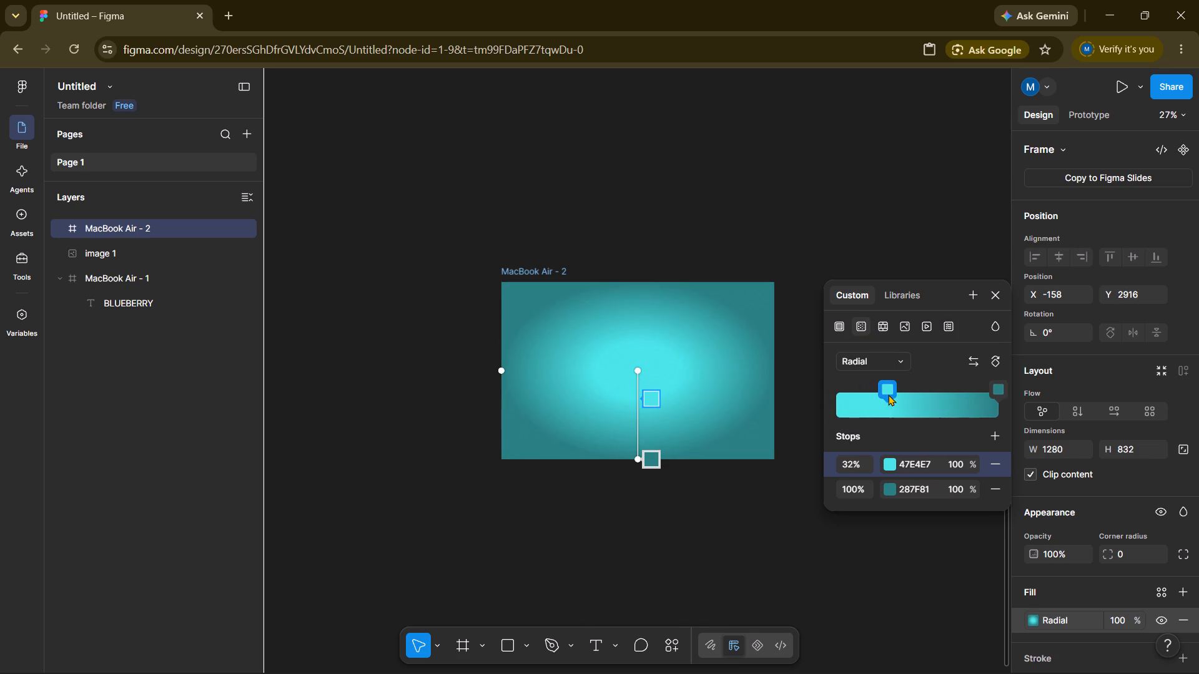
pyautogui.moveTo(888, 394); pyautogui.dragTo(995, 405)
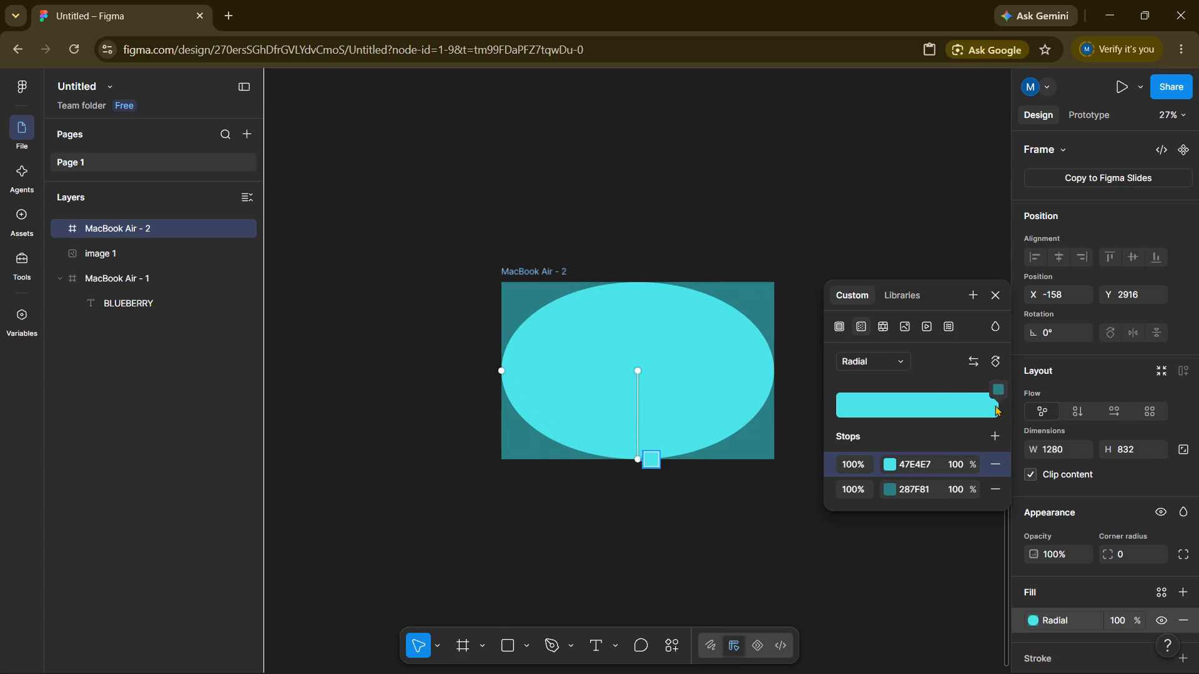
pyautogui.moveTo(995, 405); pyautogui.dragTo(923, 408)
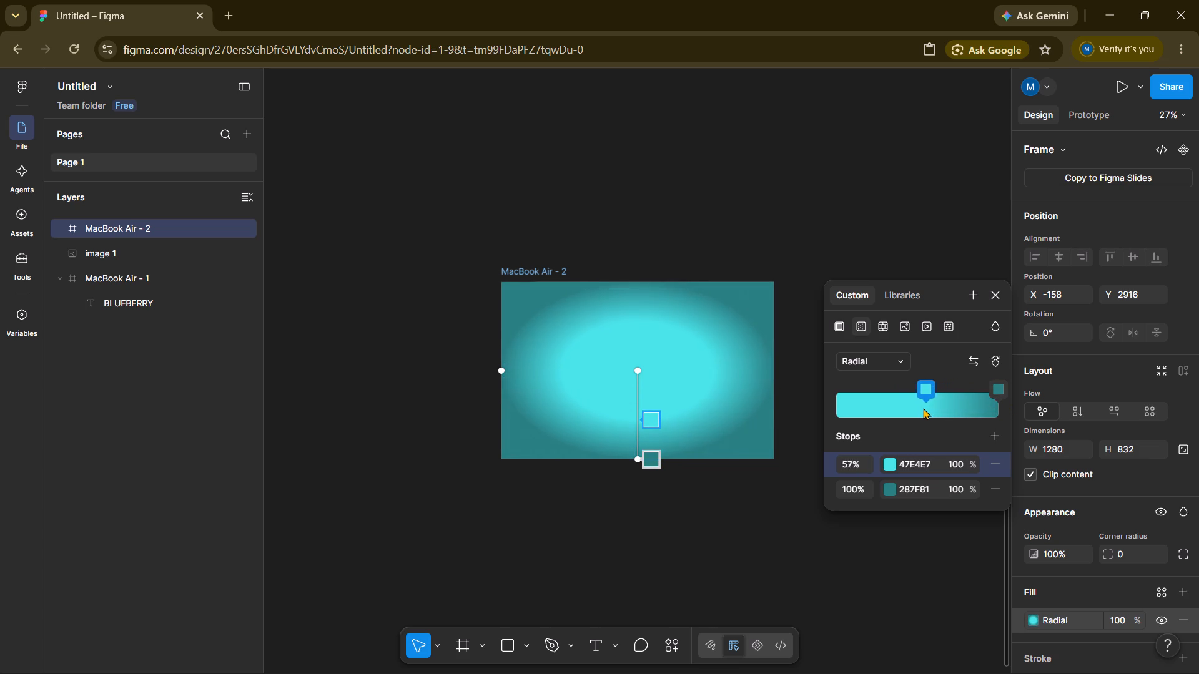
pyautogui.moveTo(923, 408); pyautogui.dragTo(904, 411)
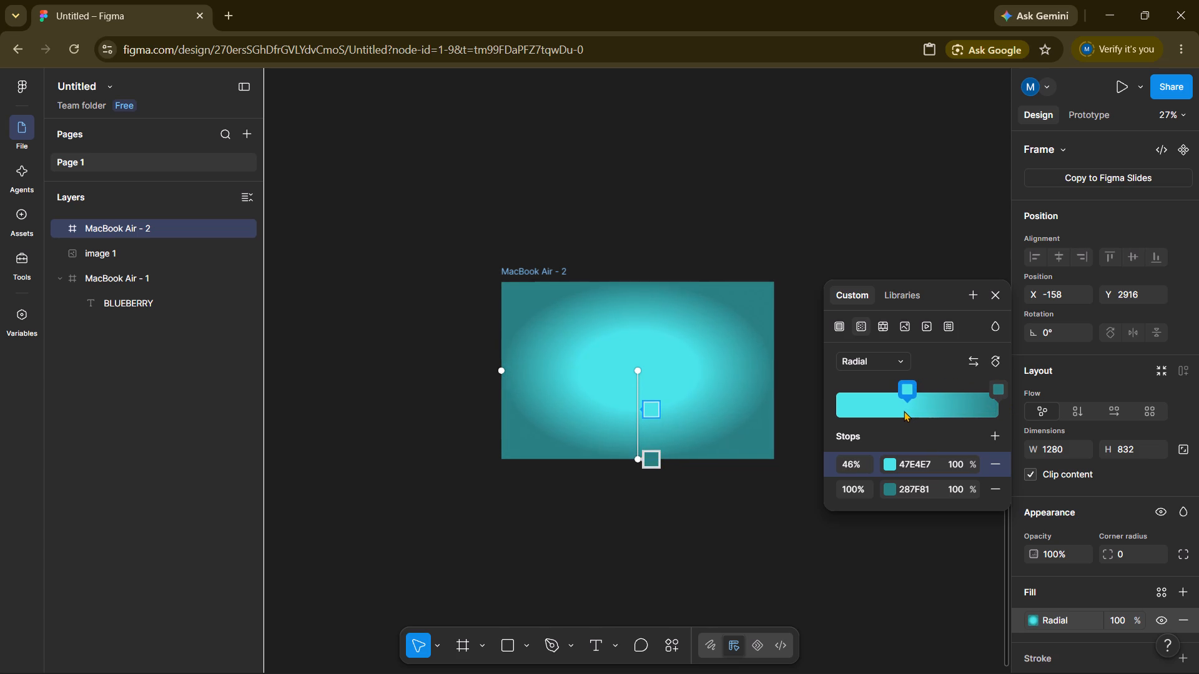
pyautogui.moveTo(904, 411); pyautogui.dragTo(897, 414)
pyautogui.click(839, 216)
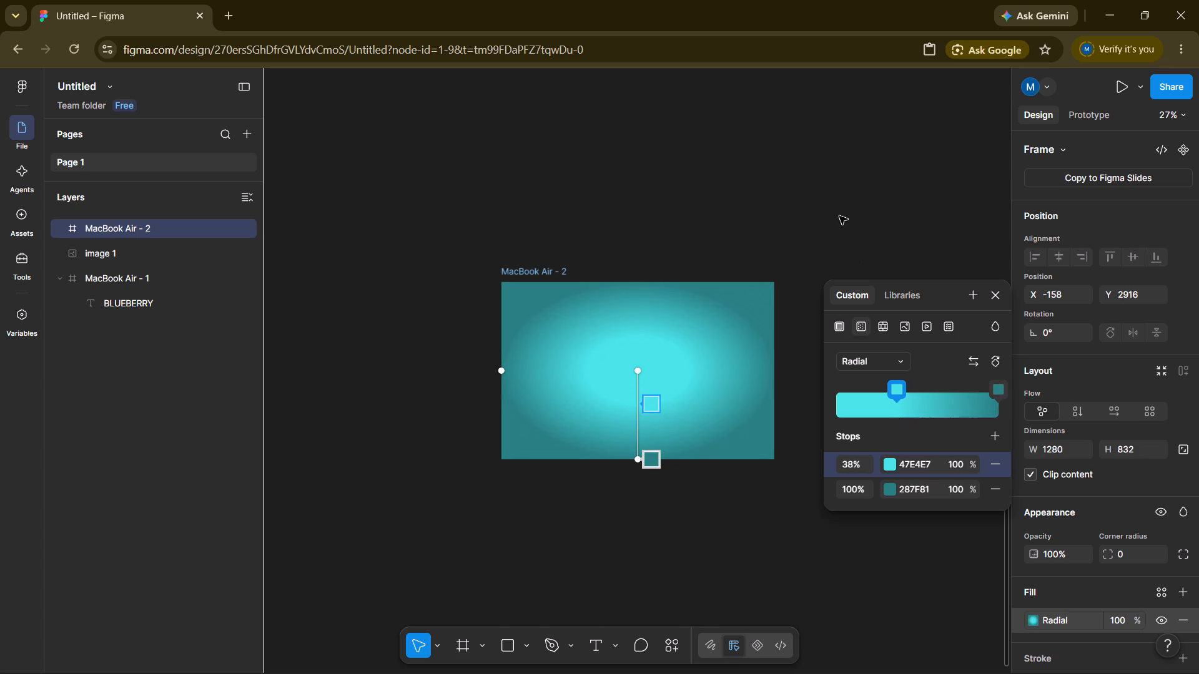
# Set the MacBook Air - 2 radial gradient's 47E4E7 stop to 30% and its 287F81 stop to 82%, and close the fill settings.
pyautogui.scroll(2, 839, 216)
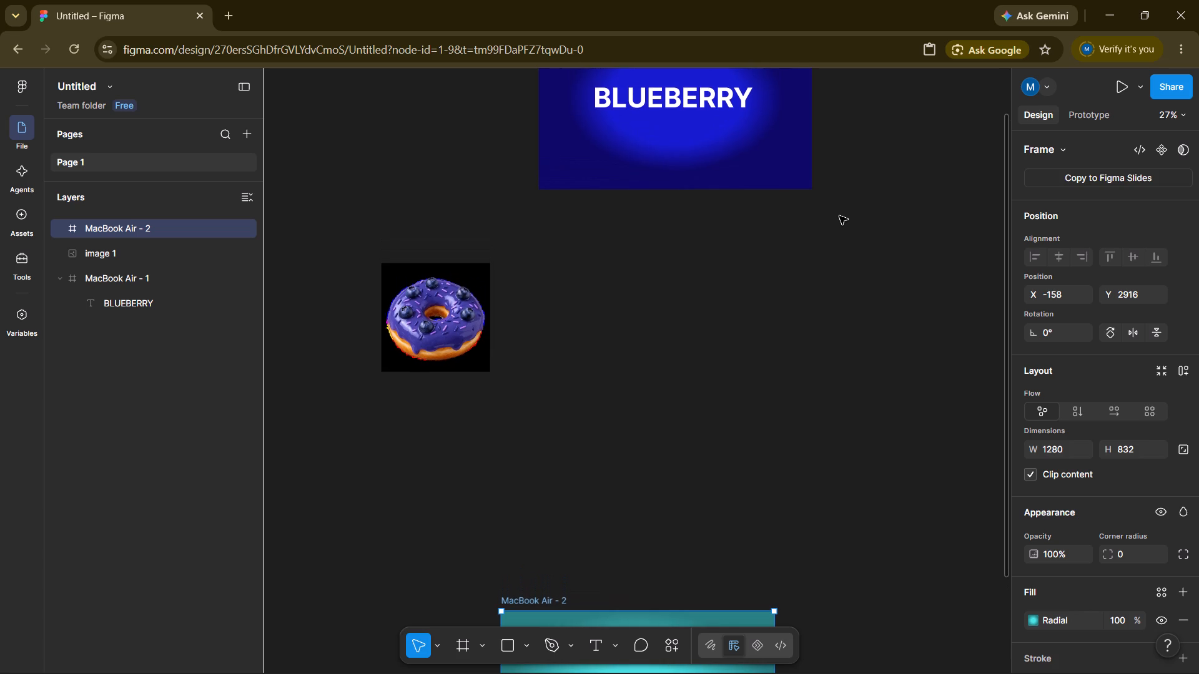
pyautogui.scroll(-1, 839, 216)
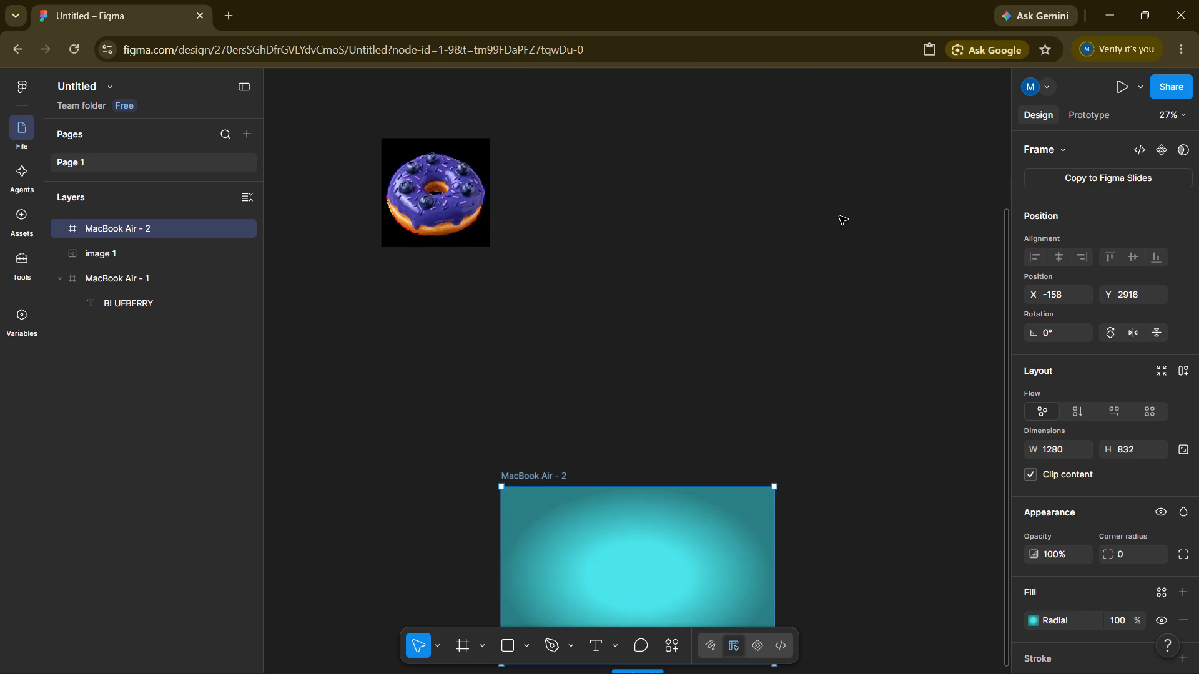
pyautogui.scroll(-1, 839, 216)
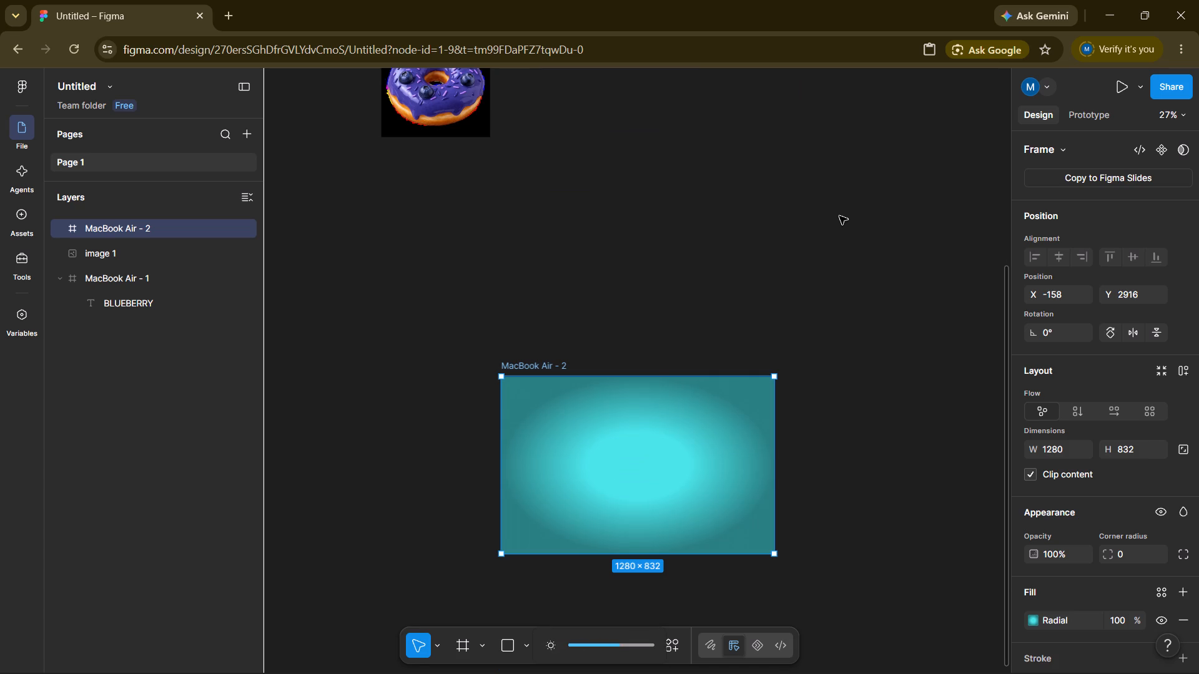
pyautogui.click(681, 432)
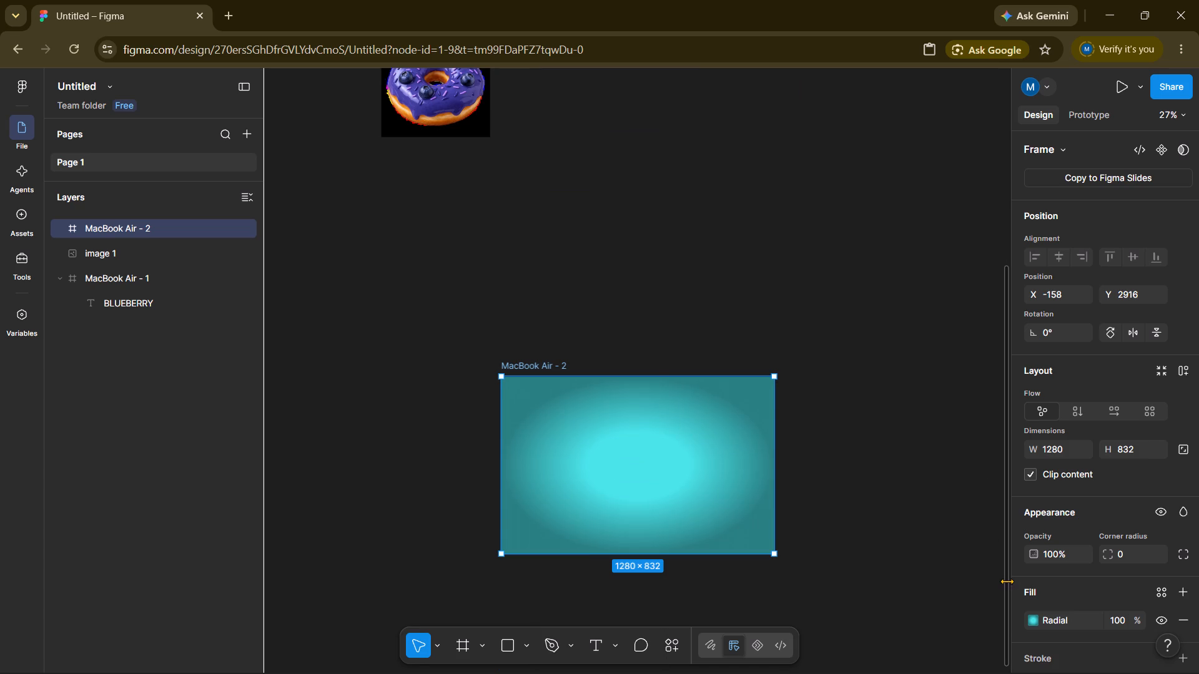
pyautogui.click(1029, 616)
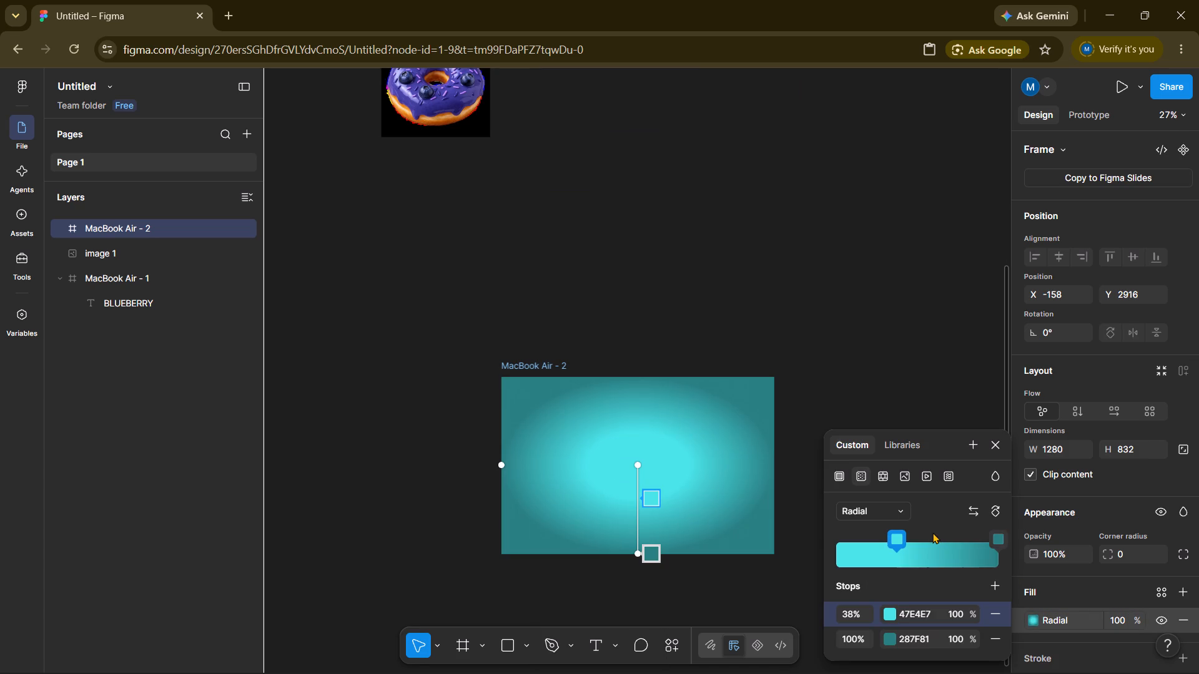
pyautogui.moveTo(894, 542); pyautogui.dragTo(859, 550)
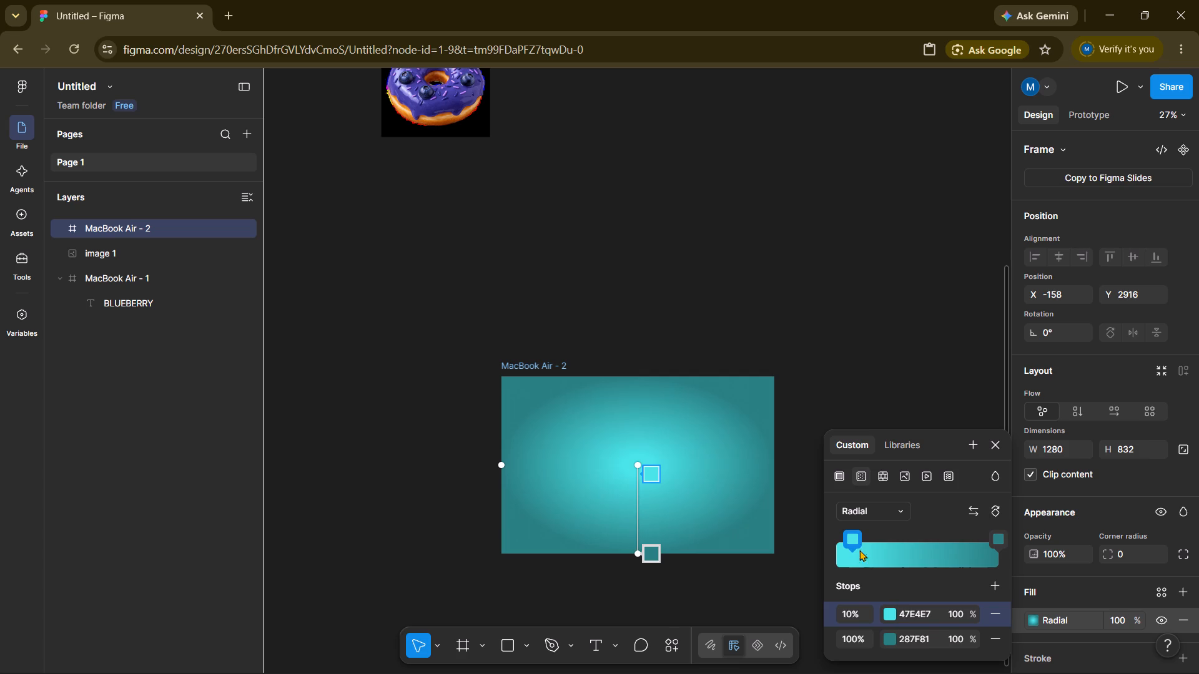
pyautogui.moveTo(859, 550); pyautogui.dragTo(907, 550)
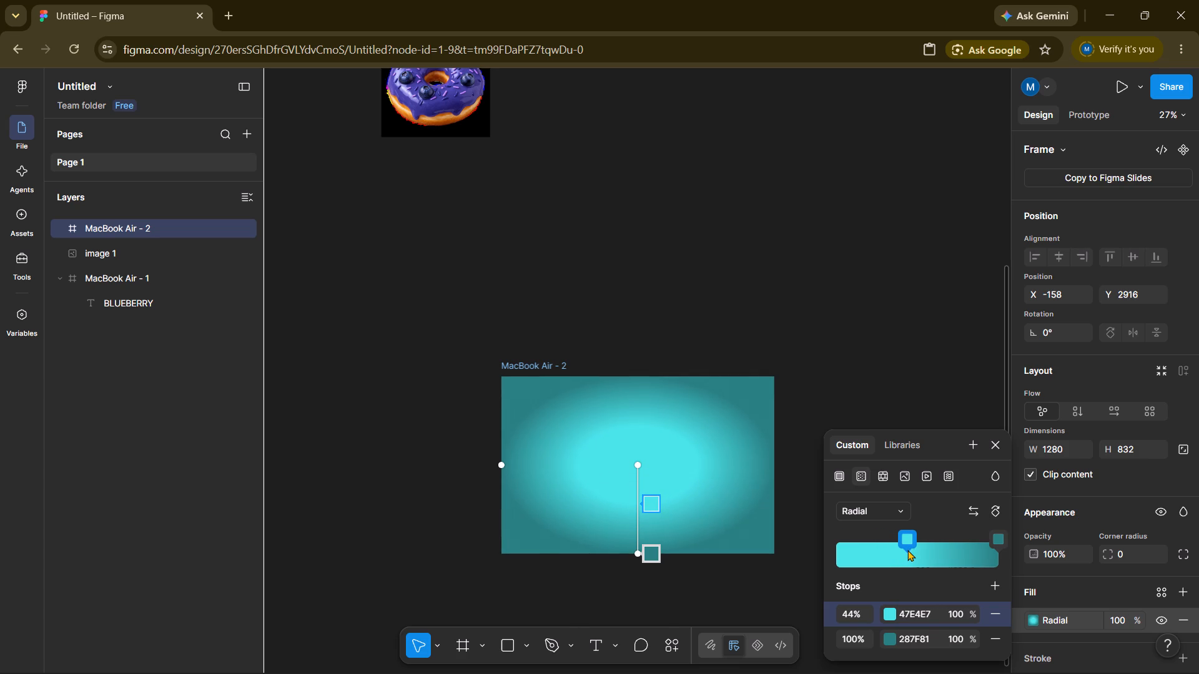
pyautogui.moveTo(993, 537); pyautogui.dragTo(952, 555)
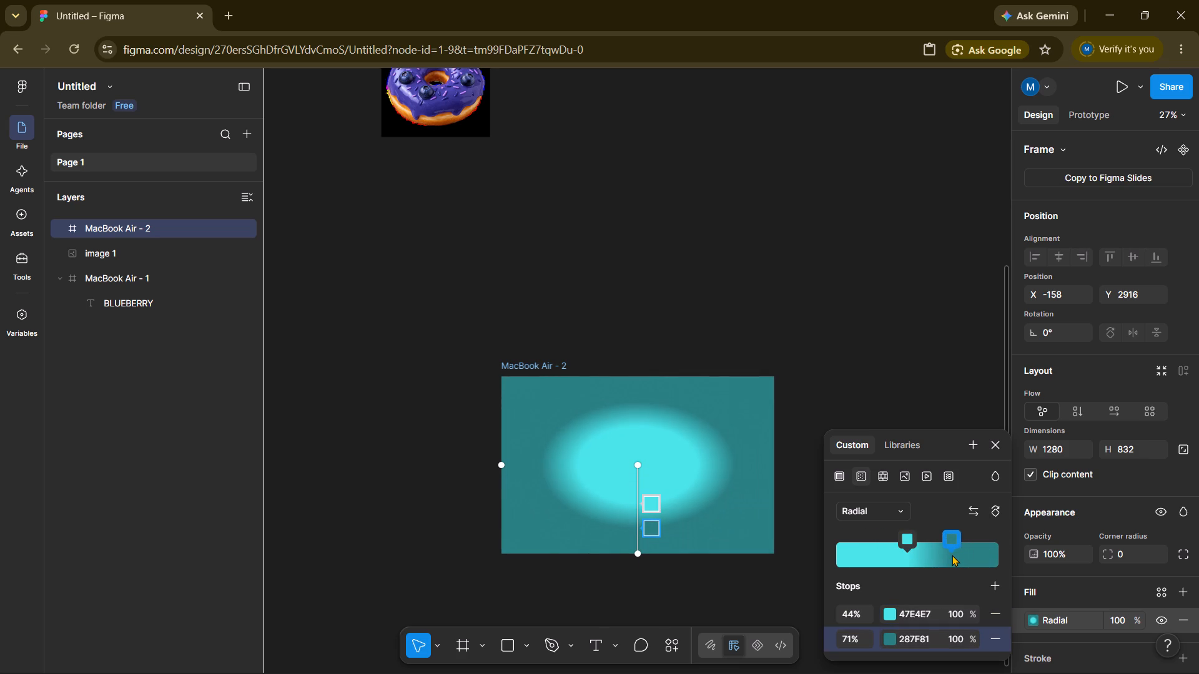
pyautogui.moveTo(952, 555); pyautogui.dragTo(970, 552)
pyautogui.moveTo(908, 542); pyautogui.dragTo(899, 544)
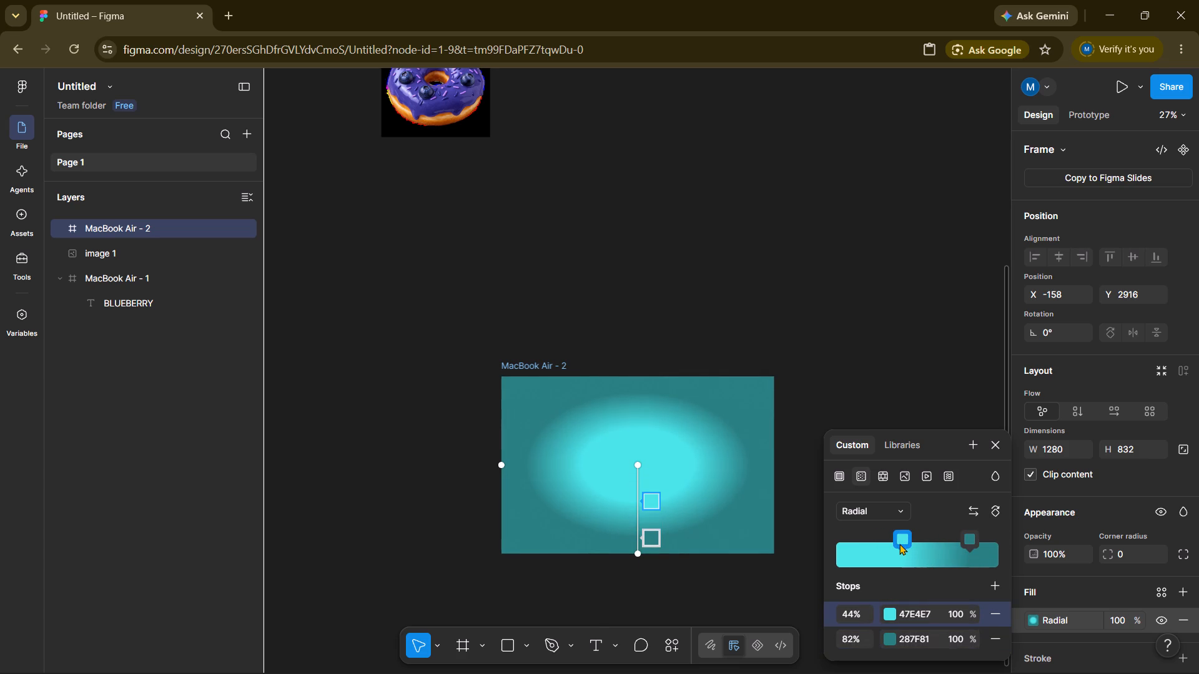
pyautogui.moveTo(899, 544); pyautogui.dragTo(885, 547)
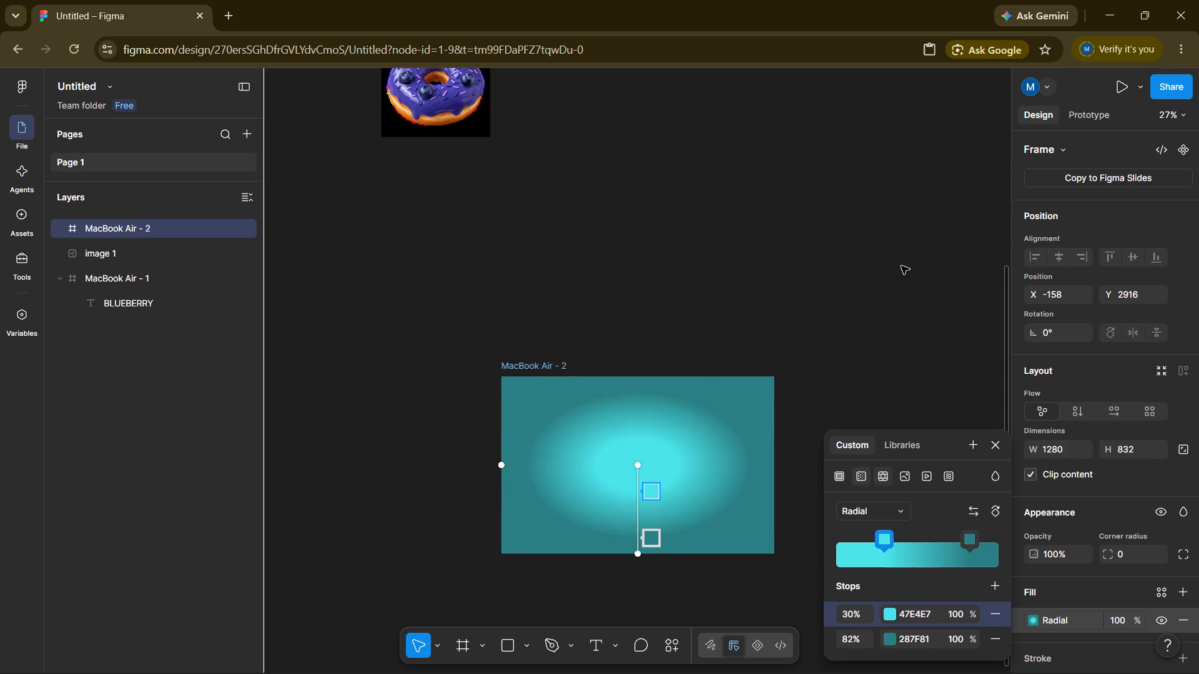
pyautogui.scroll(-5, 556, 216)
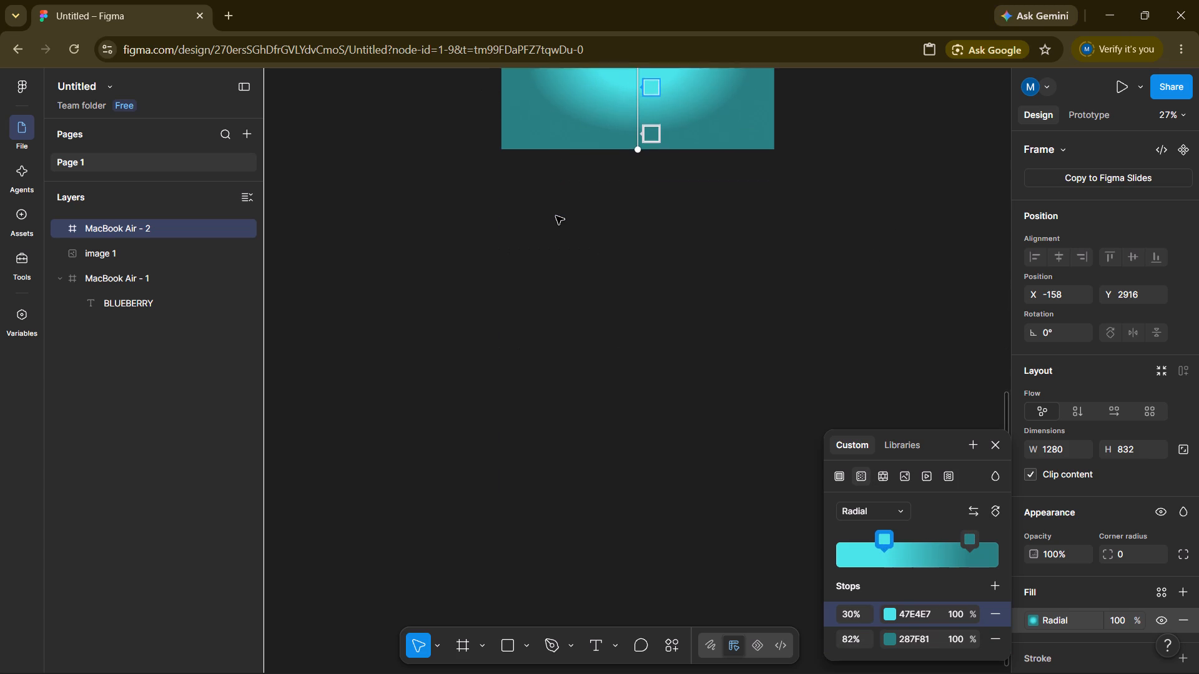
pyautogui.scroll(-1, 556, 216)
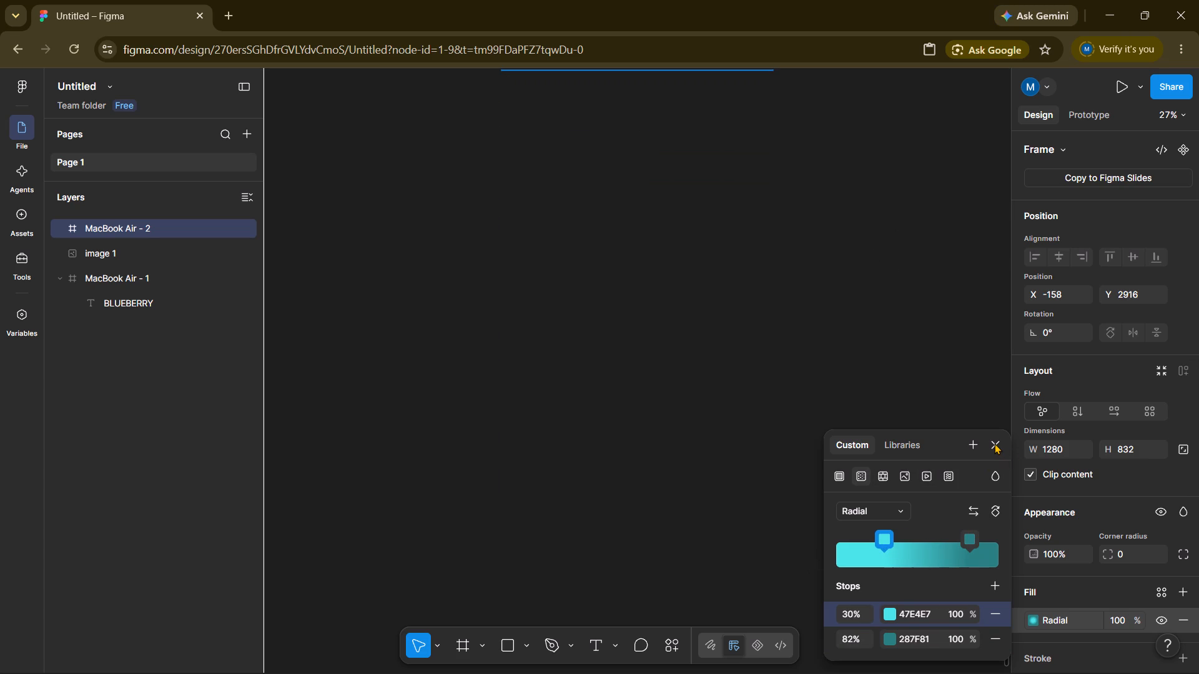
pyautogui.click(994, 443)
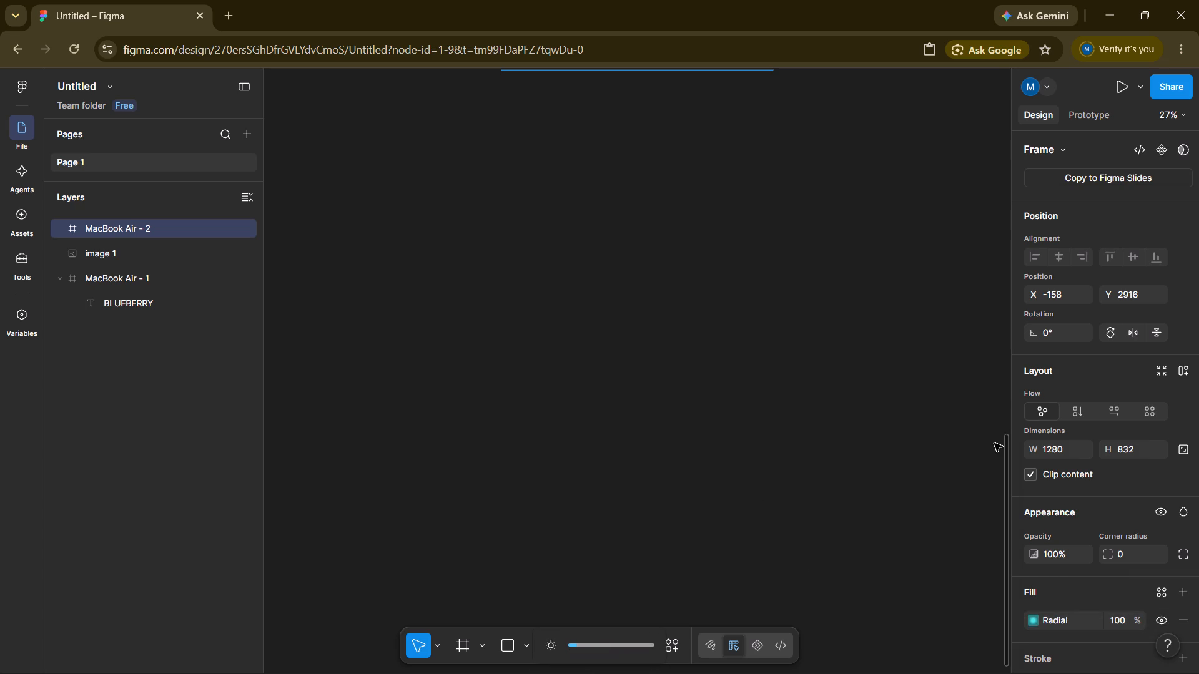